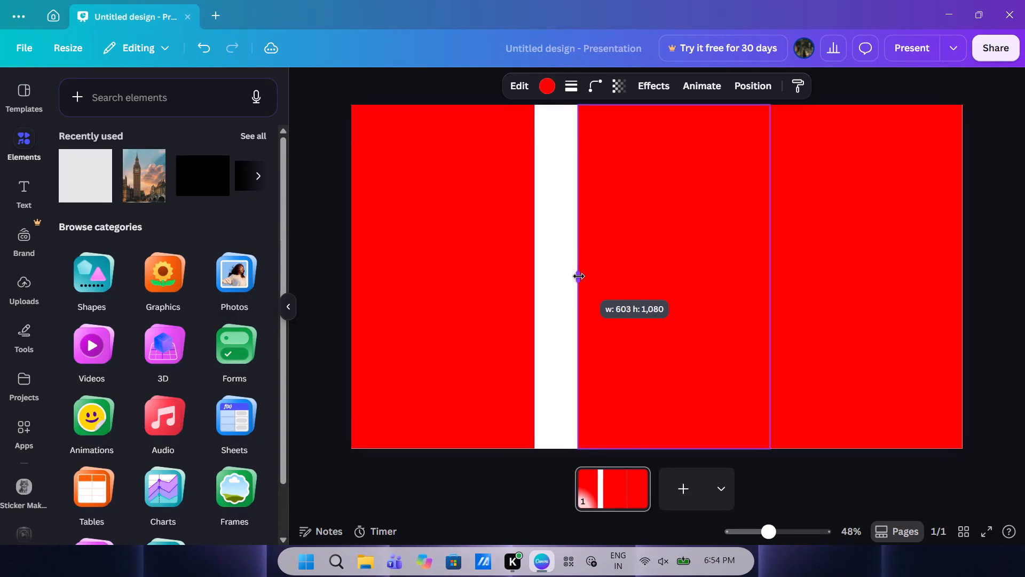
Move the left red rectangle flush against the middle one and widen it from its outer edge to about 602 px.
left_click(515, 286)
left_click_drag(466, 276, 506, 272)
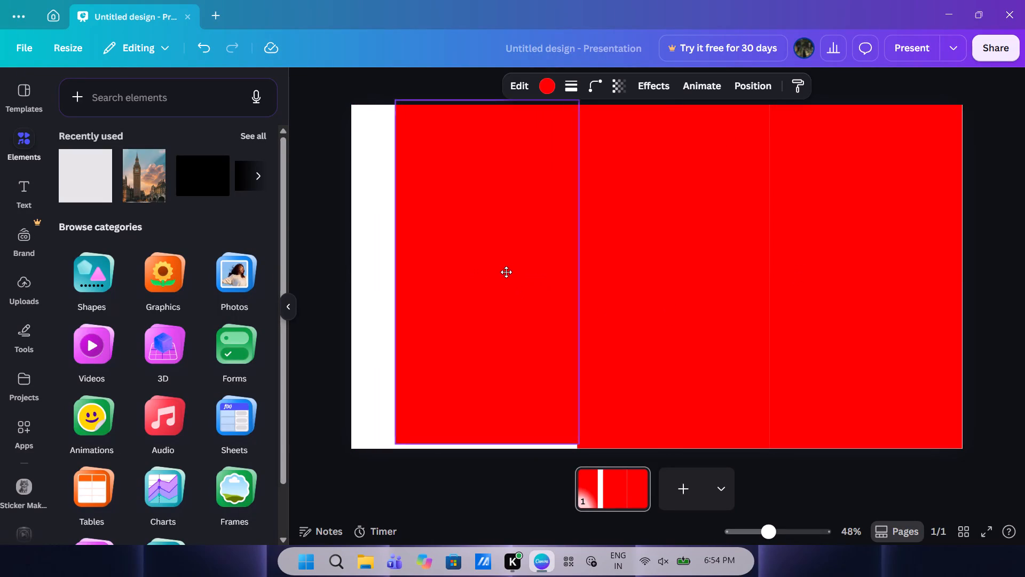
left_click_drag(506, 272, 507, 272)
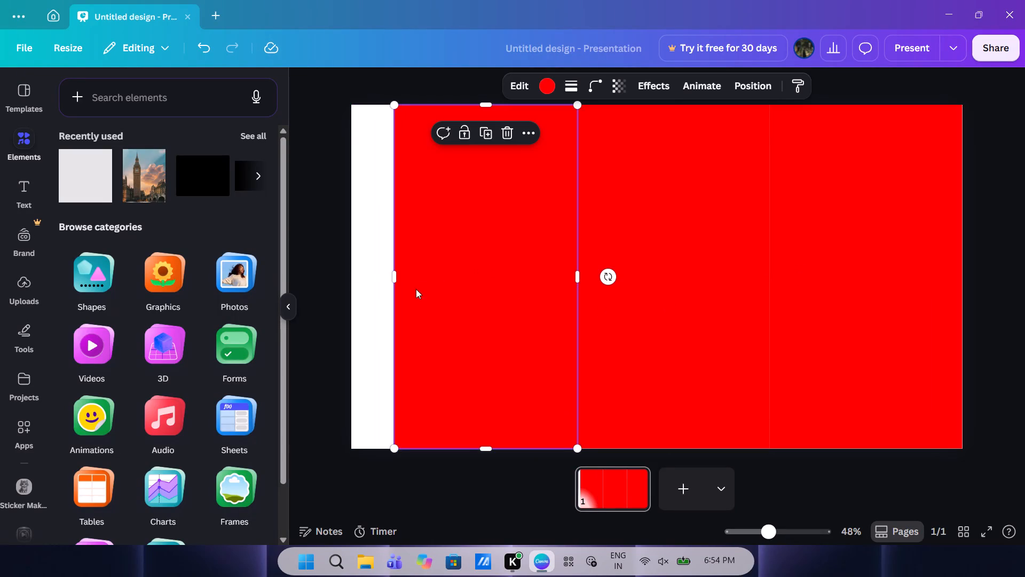
left_click_drag(396, 277, 382, 276)
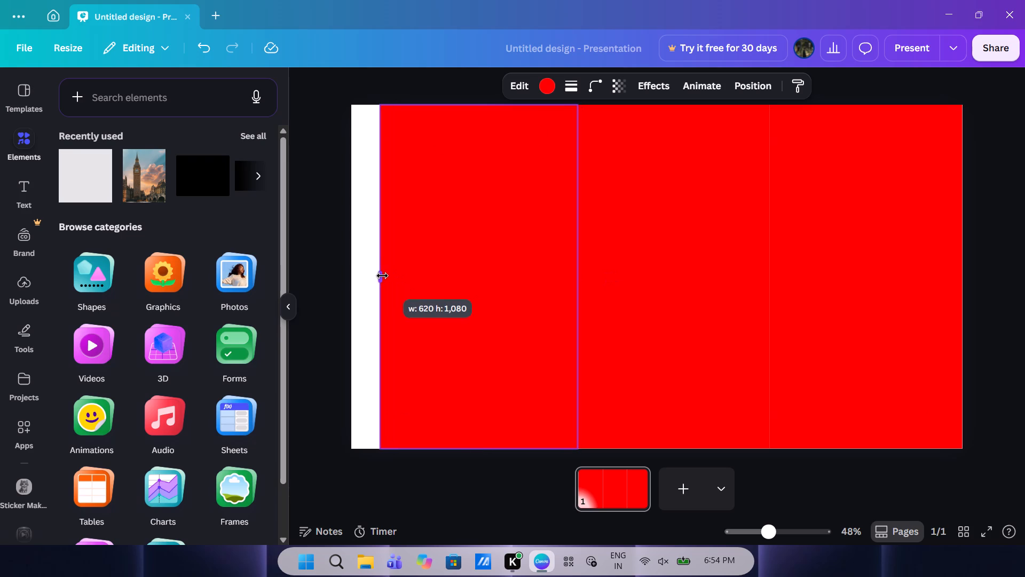
left_click_drag(382, 276, 387, 278)
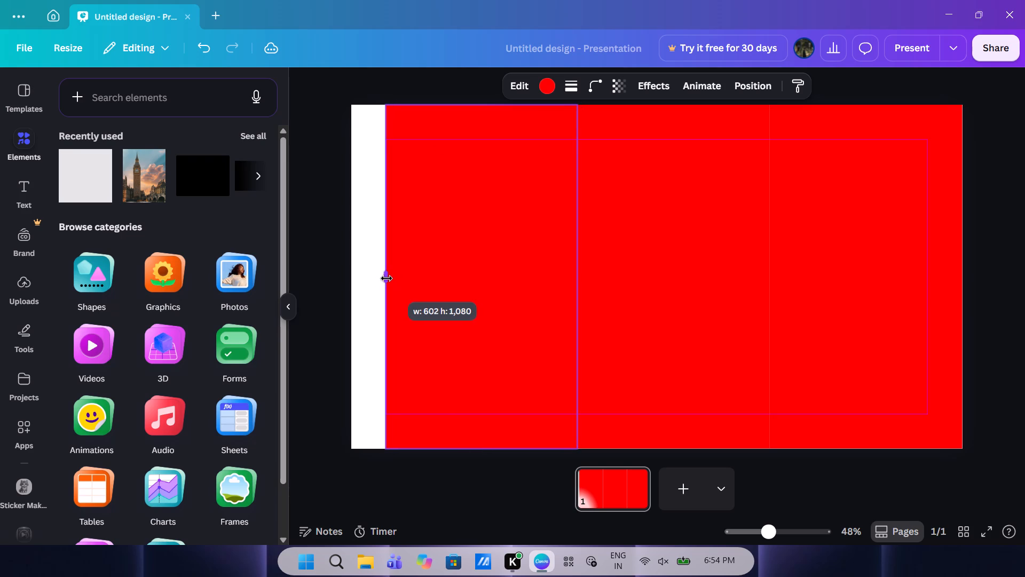
left_click_drag(387, 278, 384, 278)
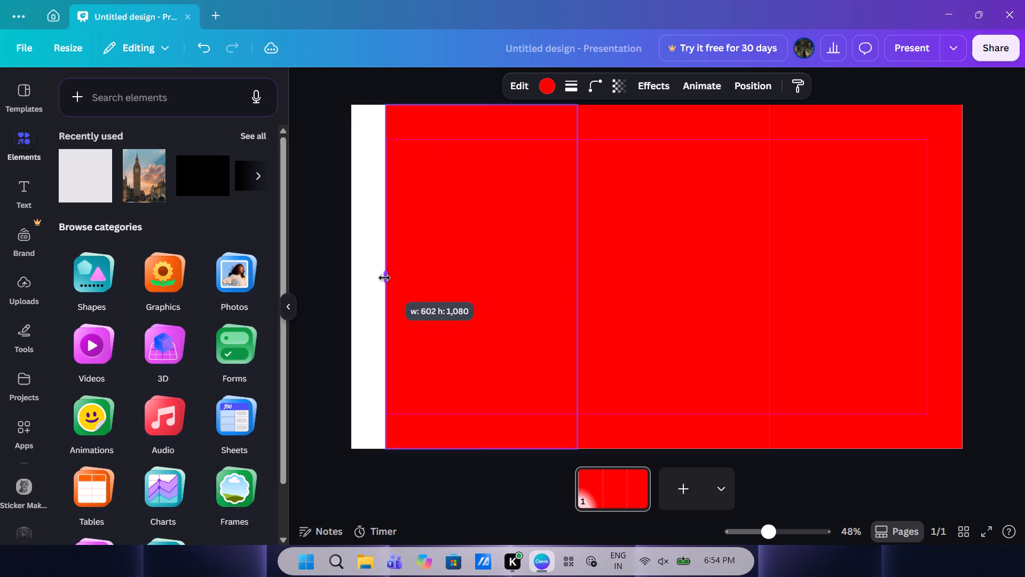
left_click_drag(384, 278, 384, 277)
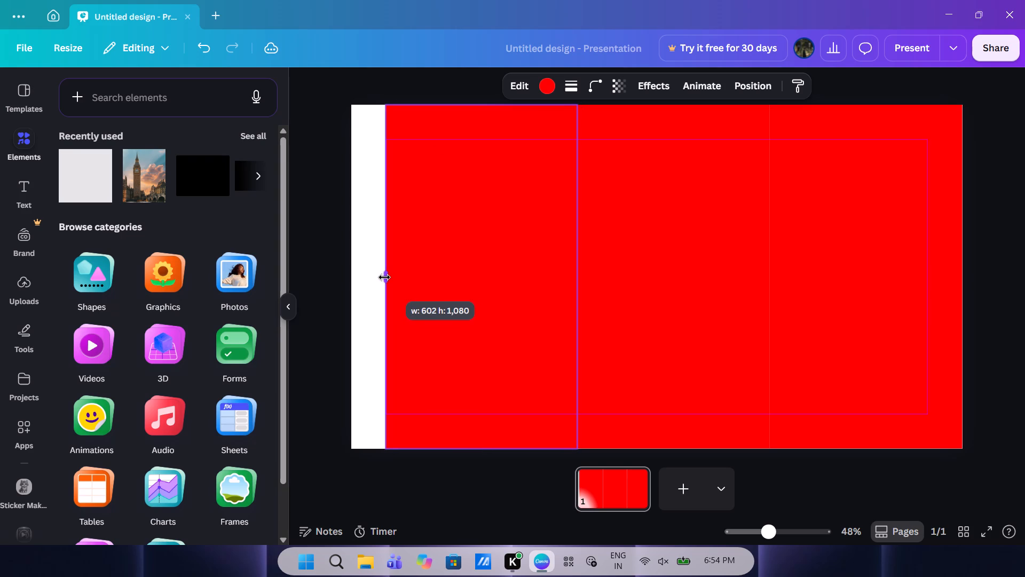
left_click_drag(384, 277, 384, 277)
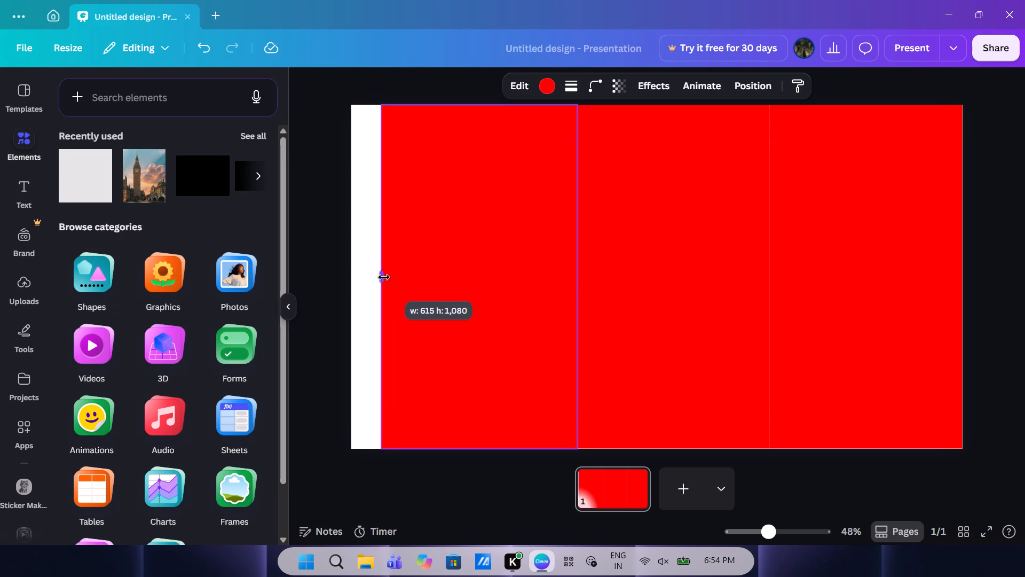
left_click_drag(384, 277, 383, 277)
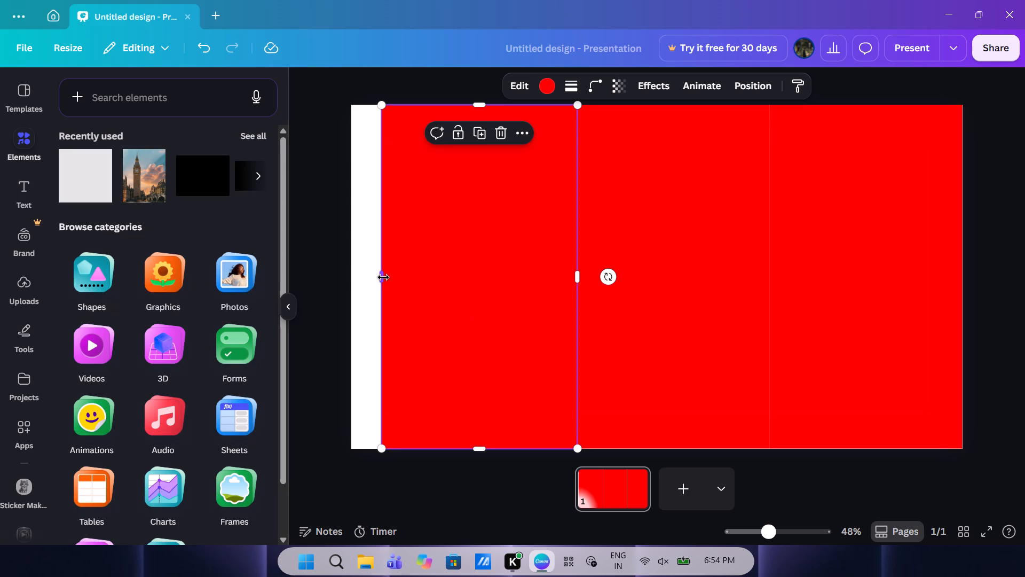
left_click(383, 277)
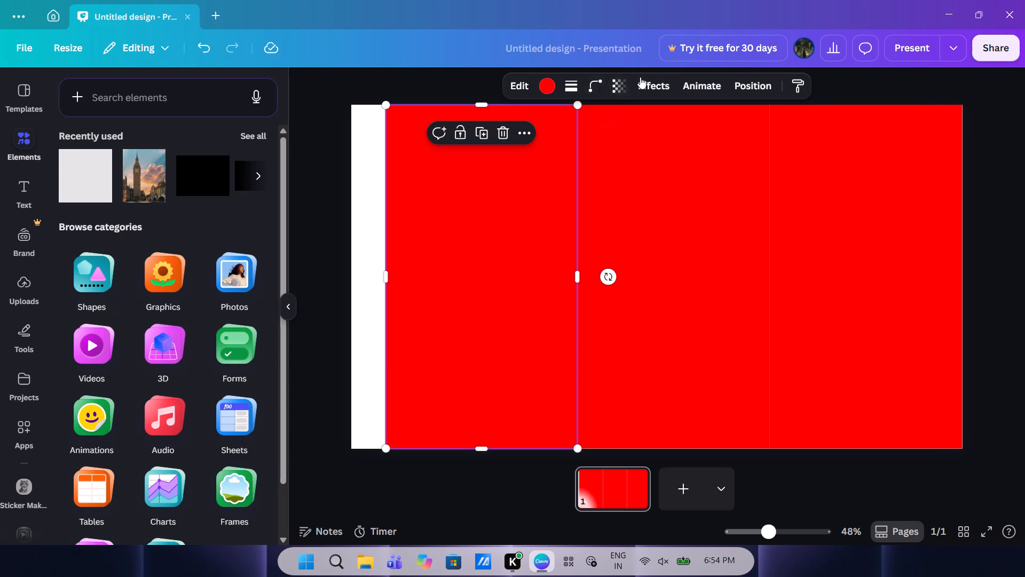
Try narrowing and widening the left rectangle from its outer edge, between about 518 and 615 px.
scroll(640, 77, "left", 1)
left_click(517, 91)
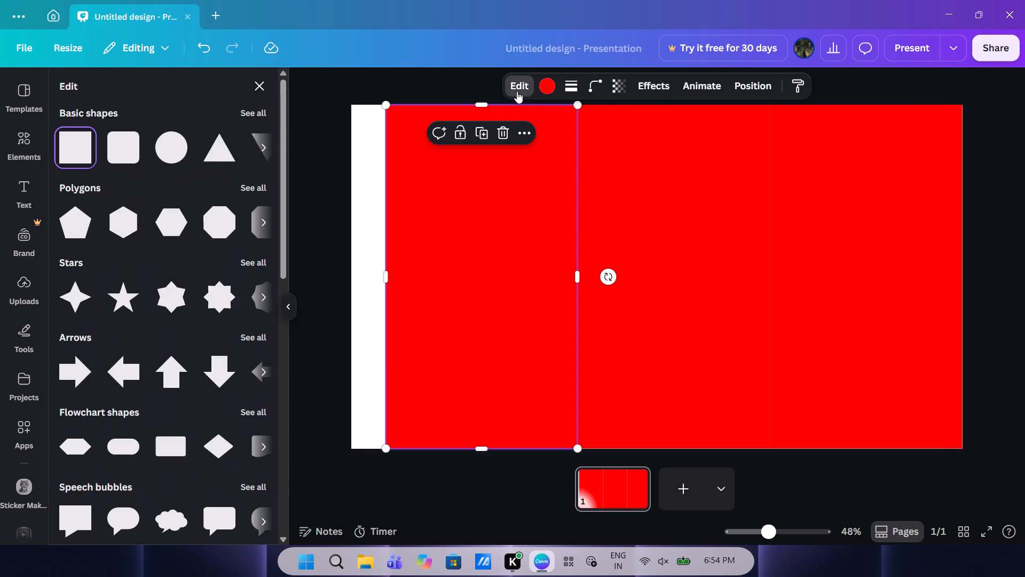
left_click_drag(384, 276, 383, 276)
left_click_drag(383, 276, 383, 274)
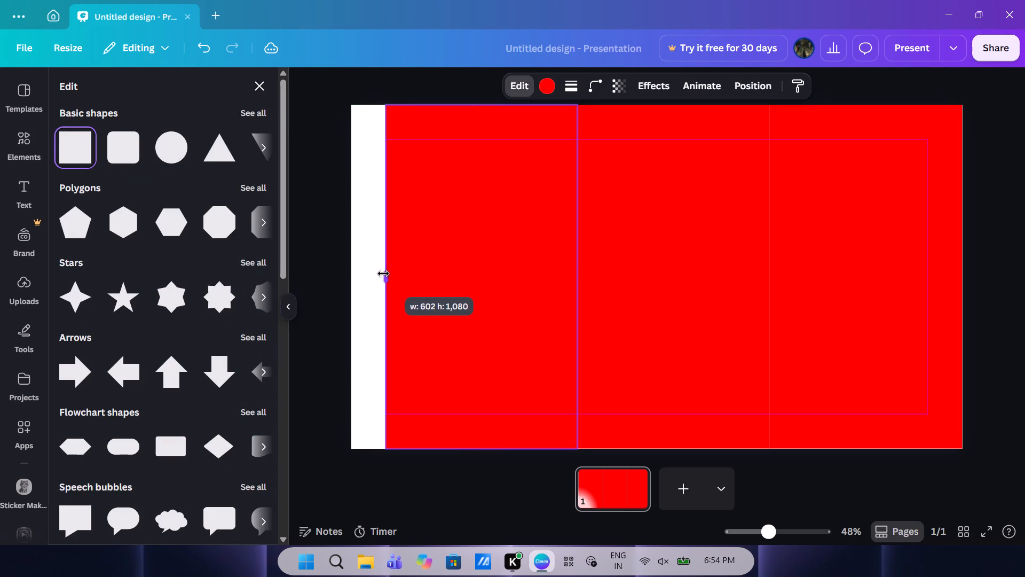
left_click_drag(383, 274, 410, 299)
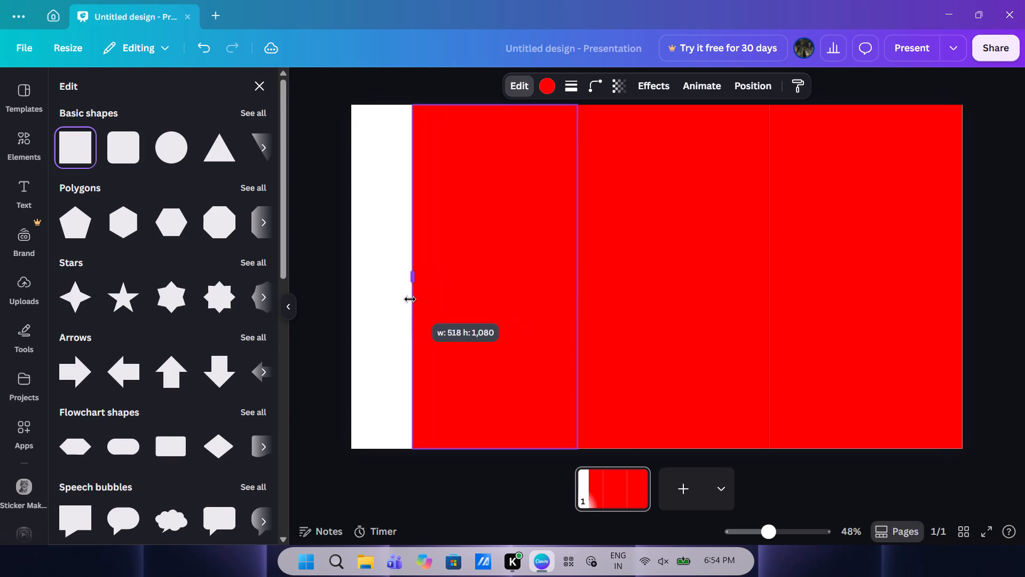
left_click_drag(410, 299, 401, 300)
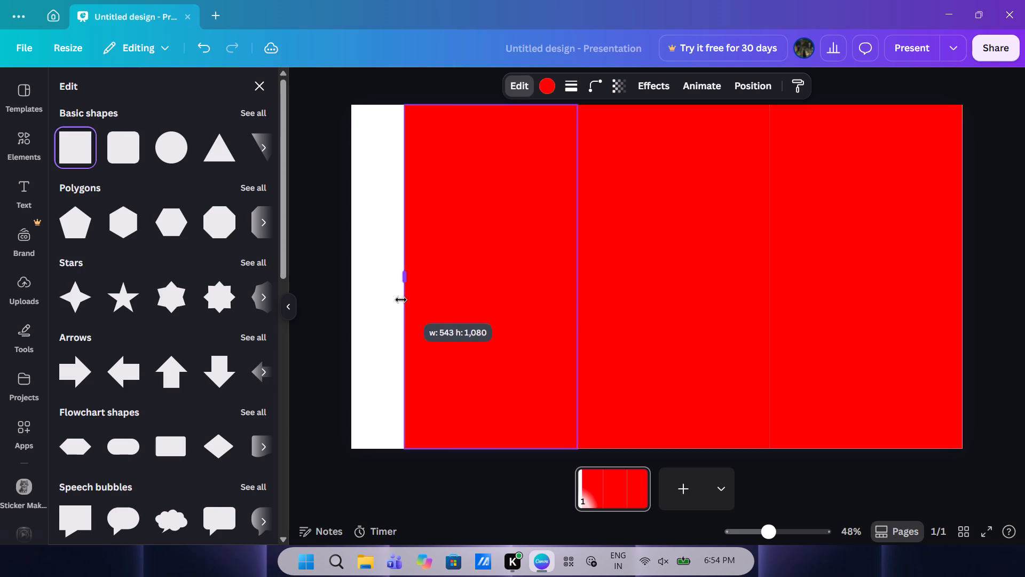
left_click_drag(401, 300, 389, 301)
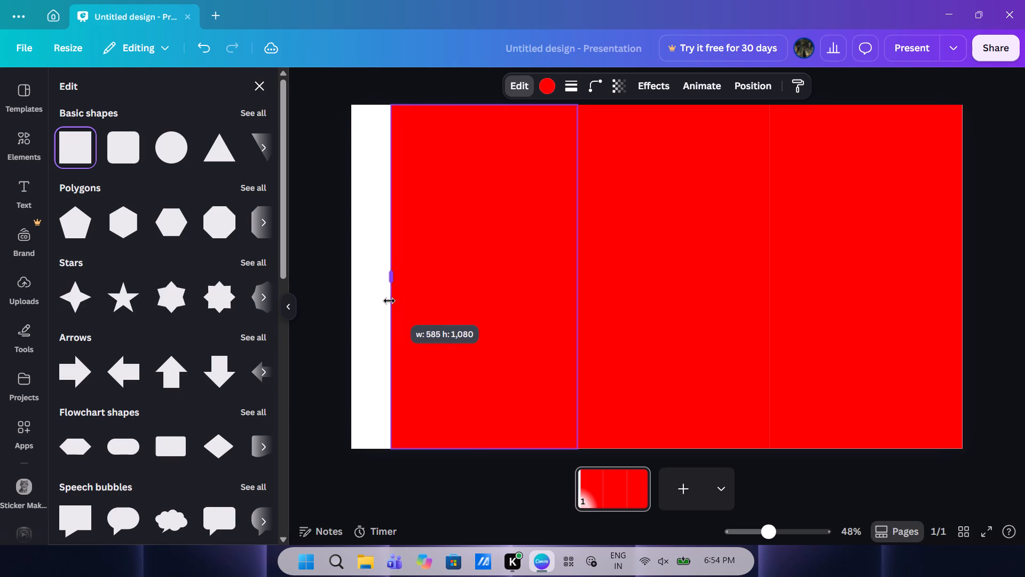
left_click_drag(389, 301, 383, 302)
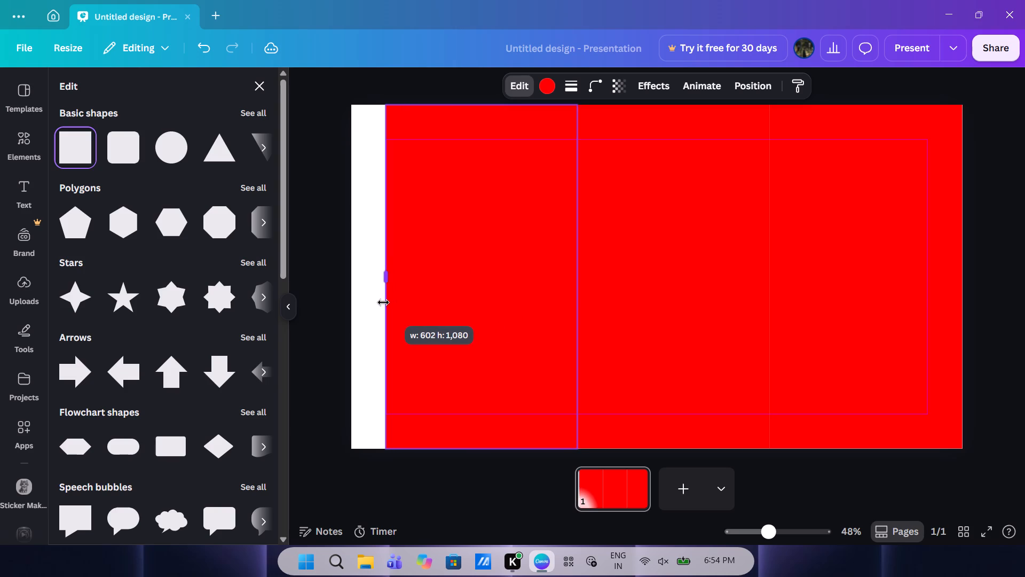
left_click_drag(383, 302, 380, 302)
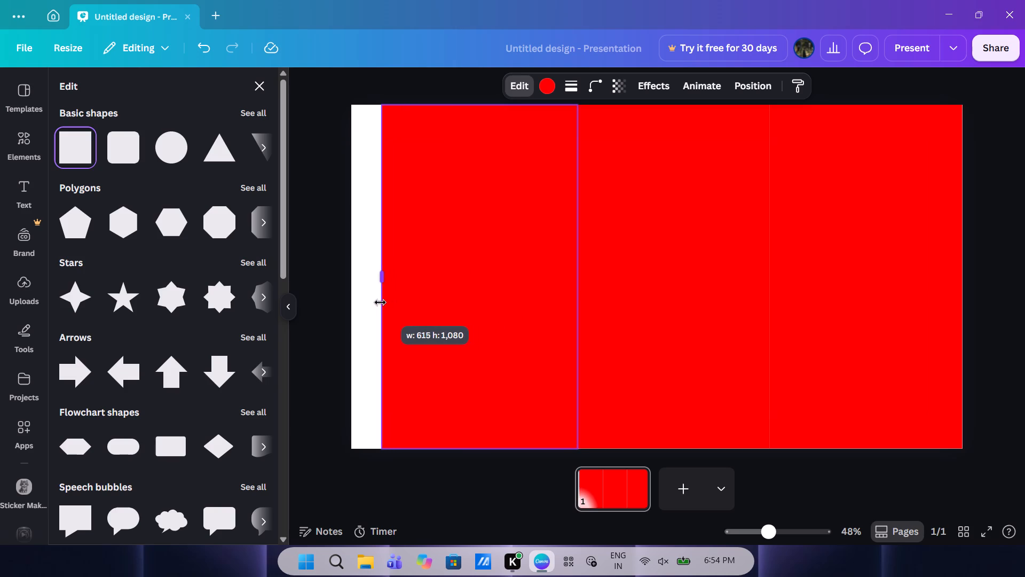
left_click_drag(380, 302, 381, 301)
Widen the left rectangle to about 610 px and place it flush with the page's left edge.
left_click_drag(425, 295, 446, 296)
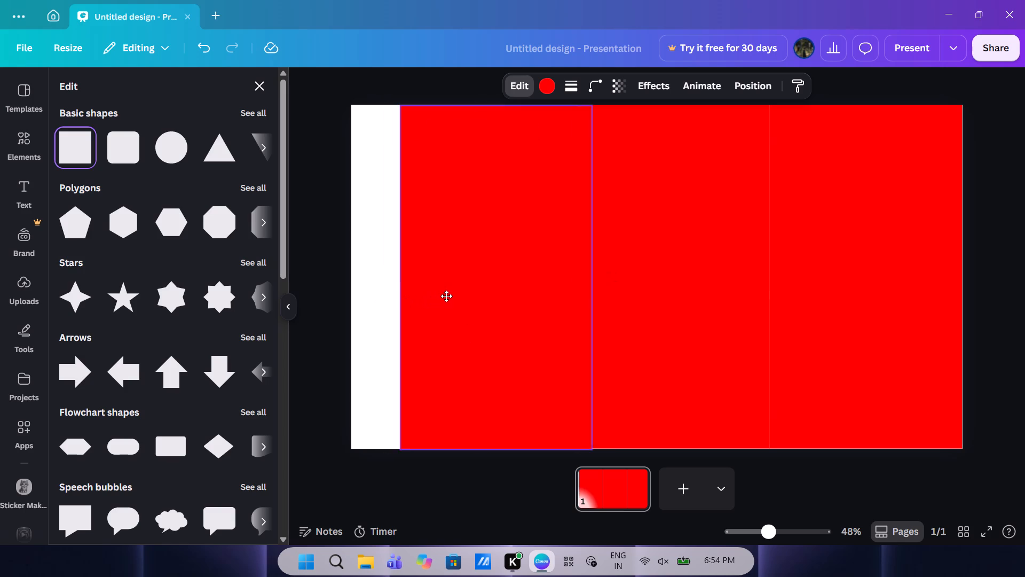
left_click_drag(446, 296, 454, 296)
left_click(414, 275)
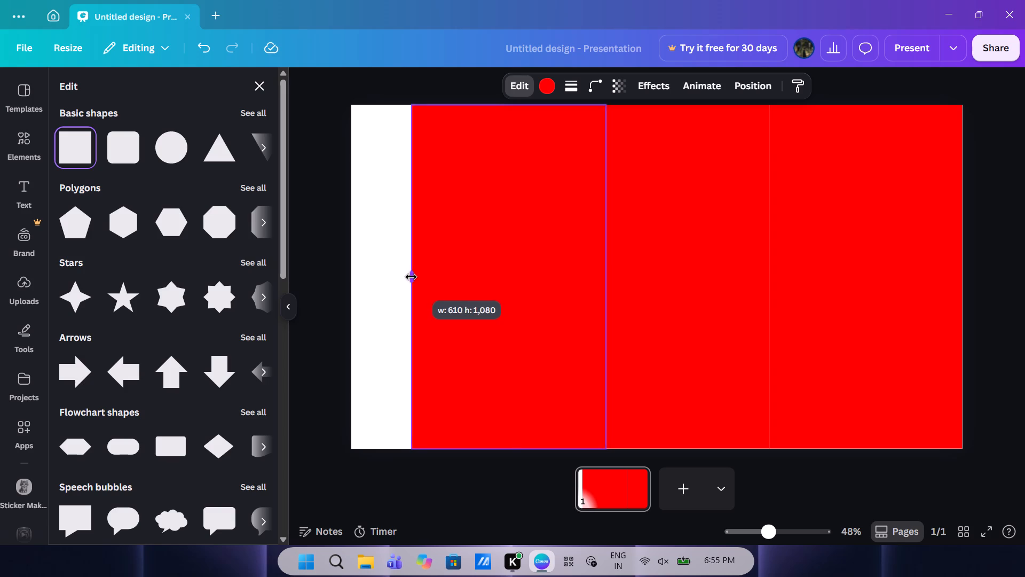
left_click_drag(451, 257, 398, 259)
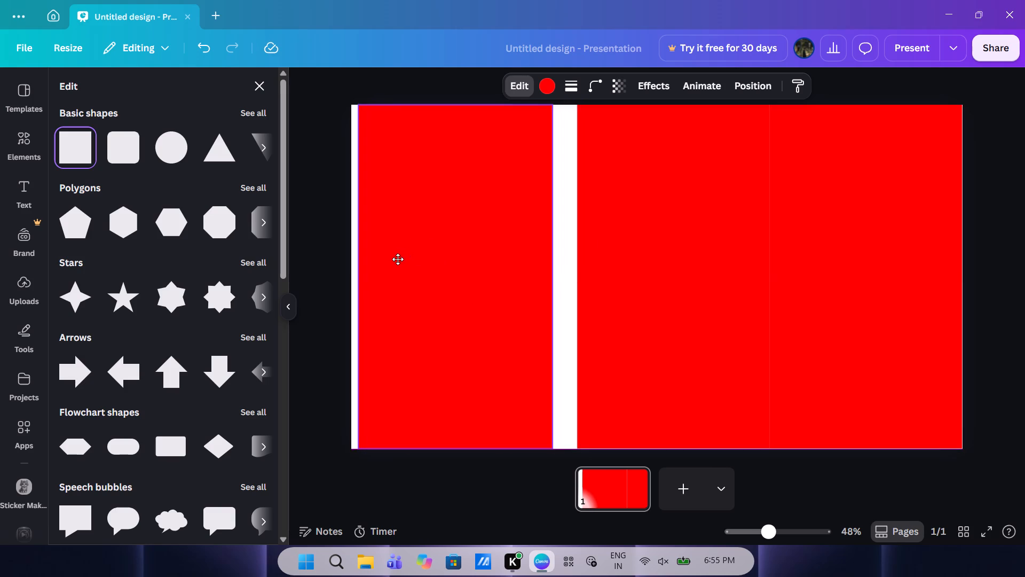
left_click_drag(398, 259, 391, 258)
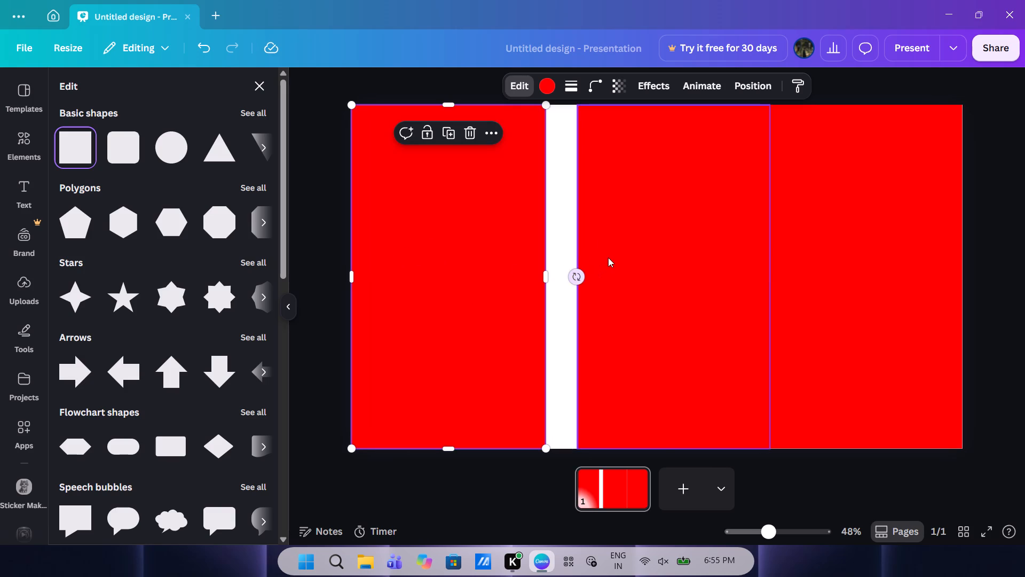
Widen the middle rectangle from its left edge to about 618 px.
left_click(608, 258)
left_click(576, 279)
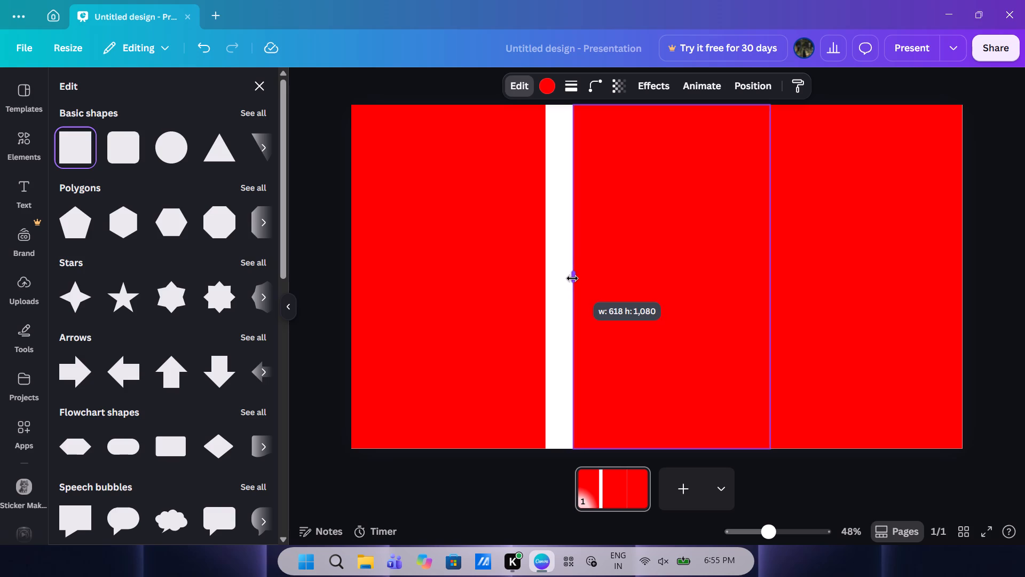
left_click(573, 278)
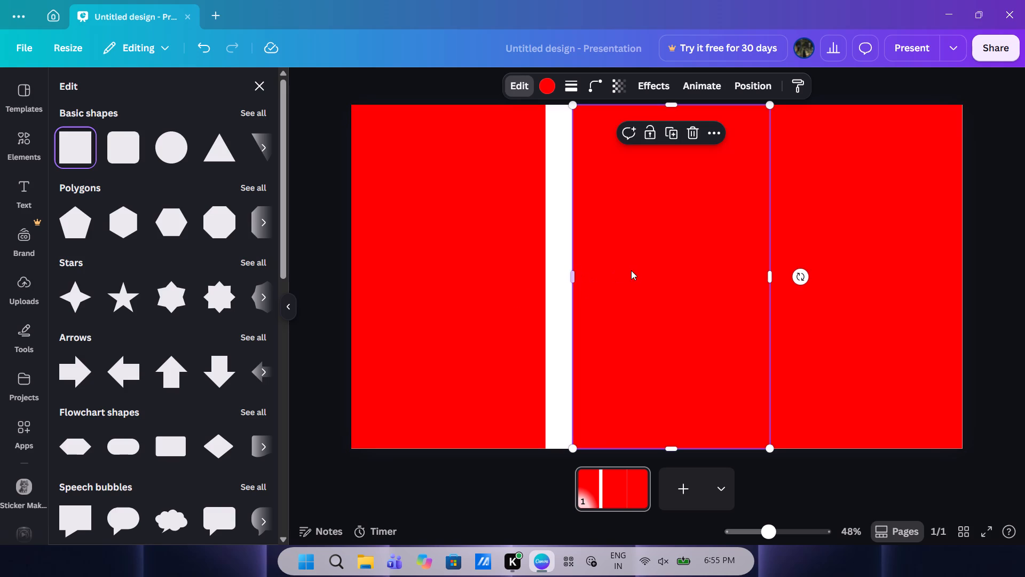
Shift the middle rectangle aside, widen the left rectangle to about 623 px, and realign it with the page's left edge.
left_click_drag(634, 270, 679, 272)
left_click_drag(498, 308, 567, 291)
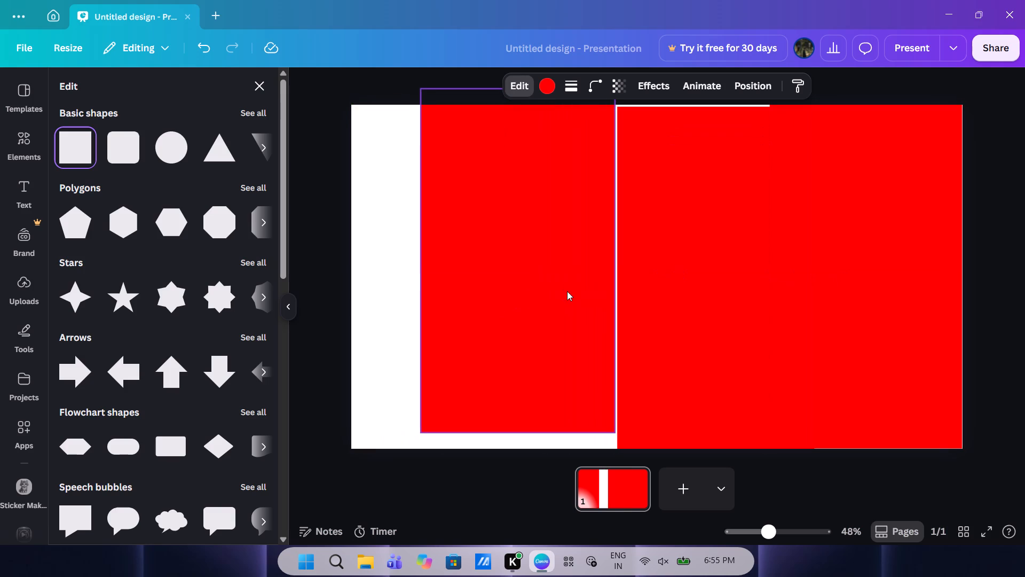
left_click(421, 263)
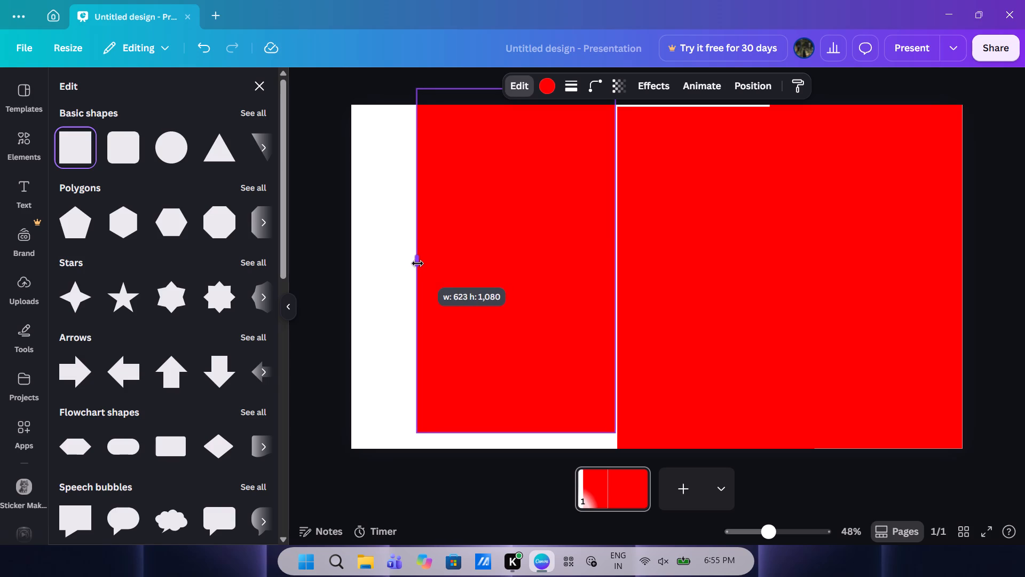
left_click(420, 264)
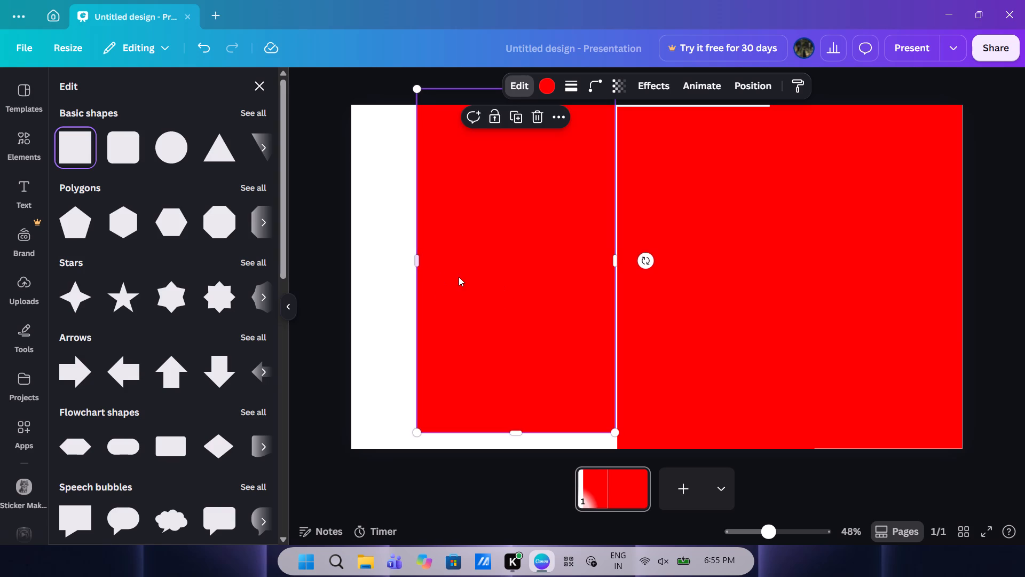
left_click_drag(459, 277, 393, 288)
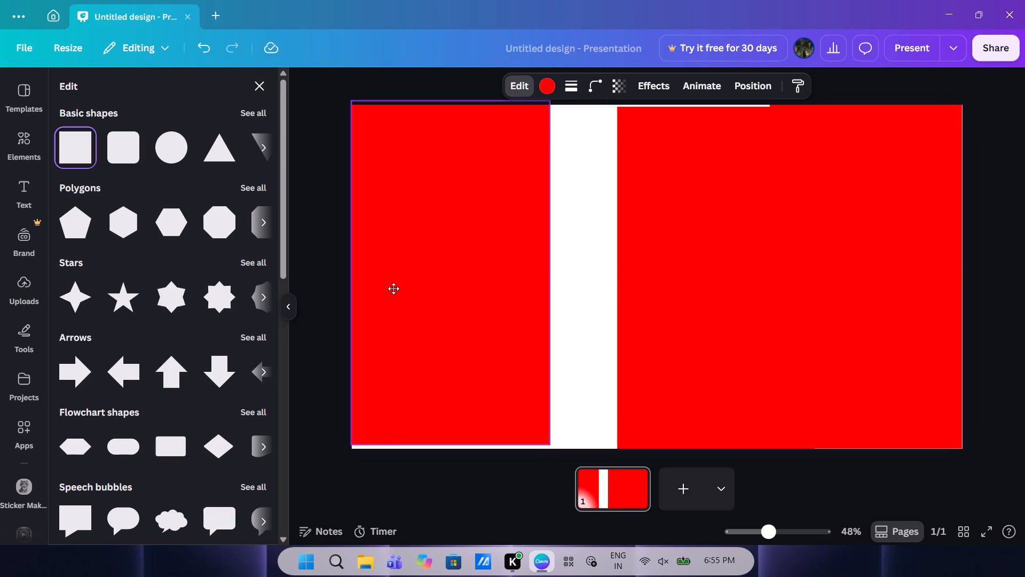
left_click_drag(393, 288, 392, 290)
Move the middle rectangle flush against the left rectangle, aligned with the page's full height.
left_click_drag(690, 249, 625, 246)
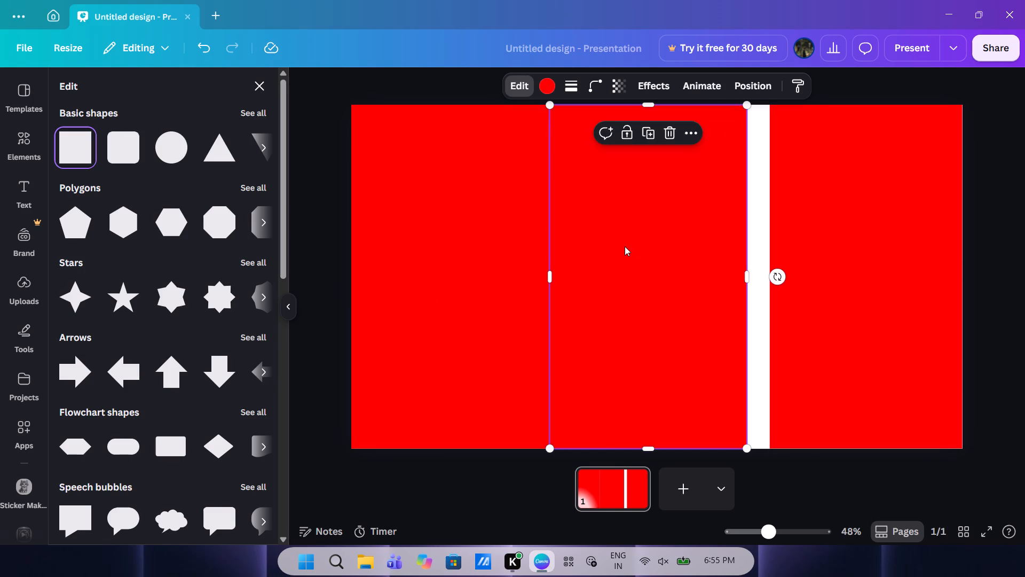
Widen the right rectangle from its inner edge toward the middle rectangle, keeping it flush with the page's right edge.
left_click(805, 339)
left_click_drag(766, 285, 758, 285)
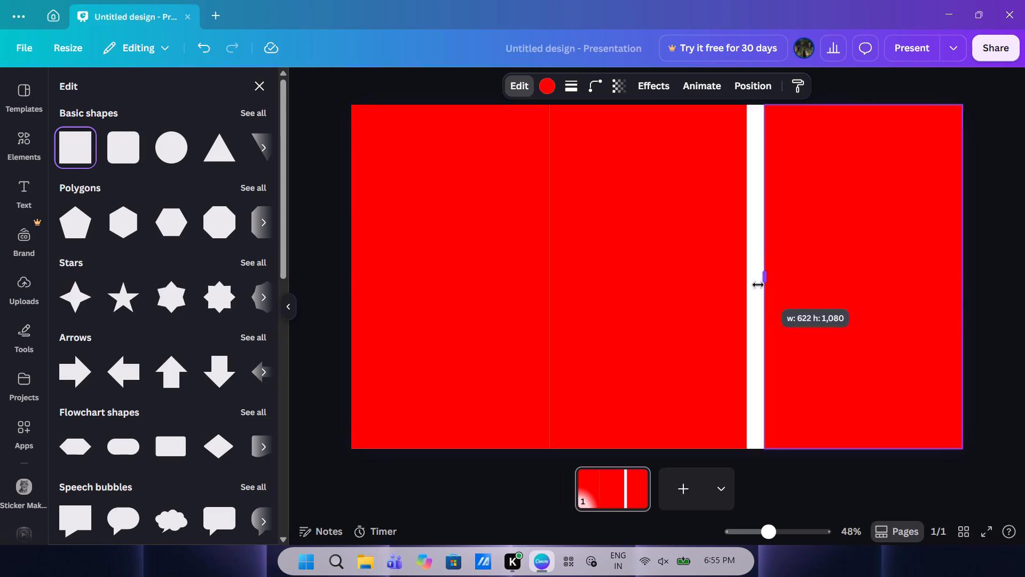
left_click_drag(758, 285, 761, 285)
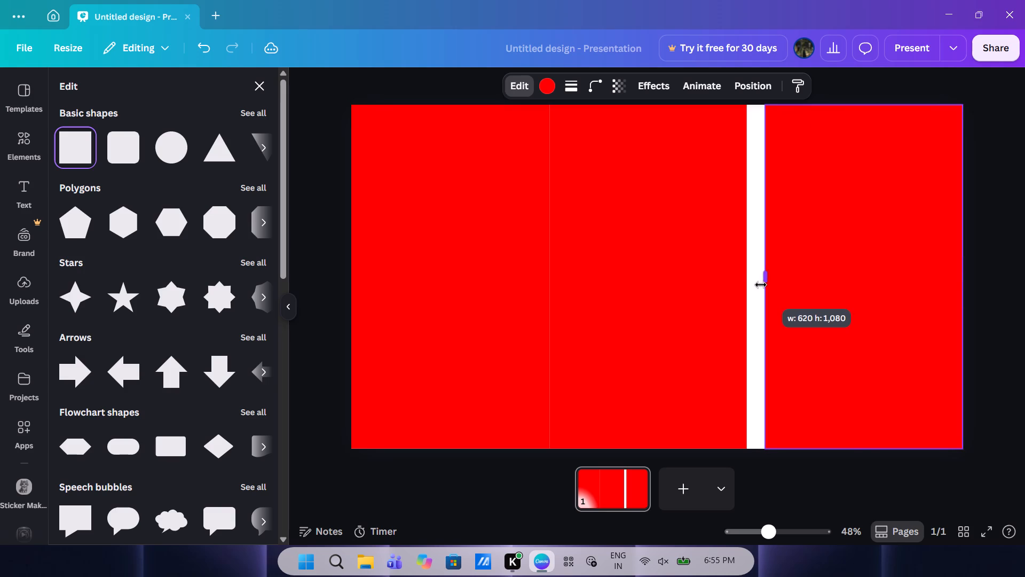
left_click_drag(761, 285, 760, 285)
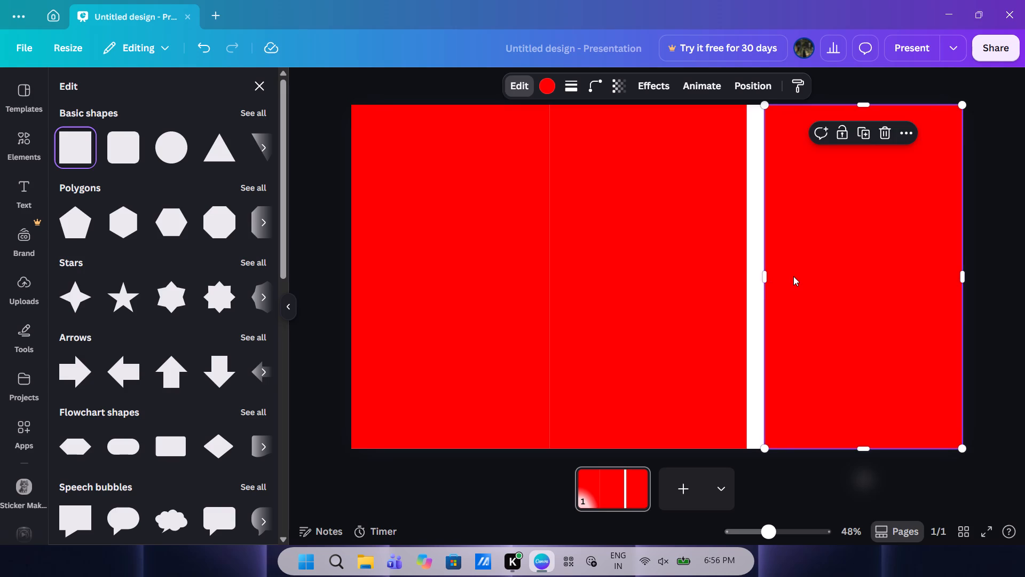
left_click(766, 277)
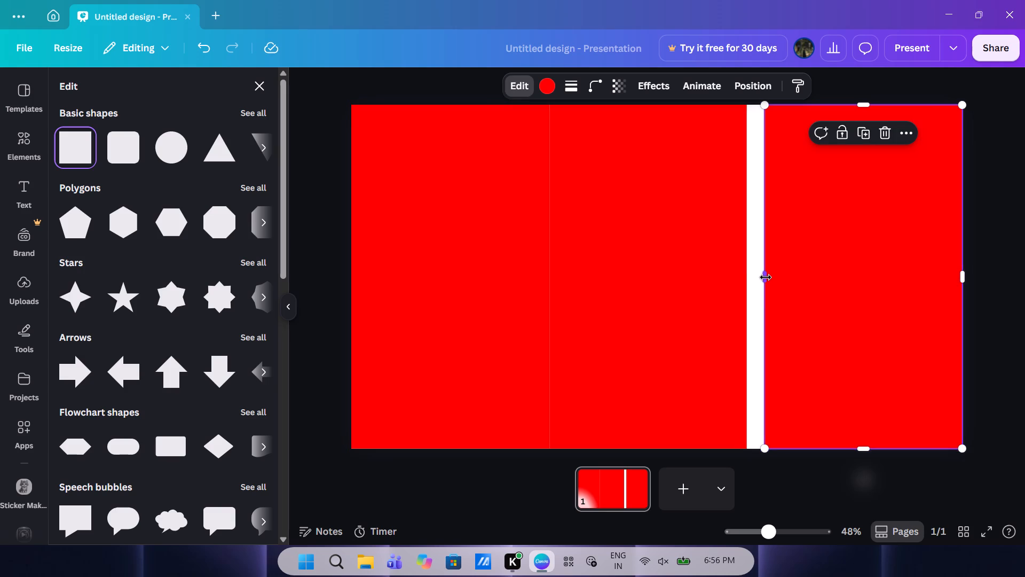
left_click(766, 277)
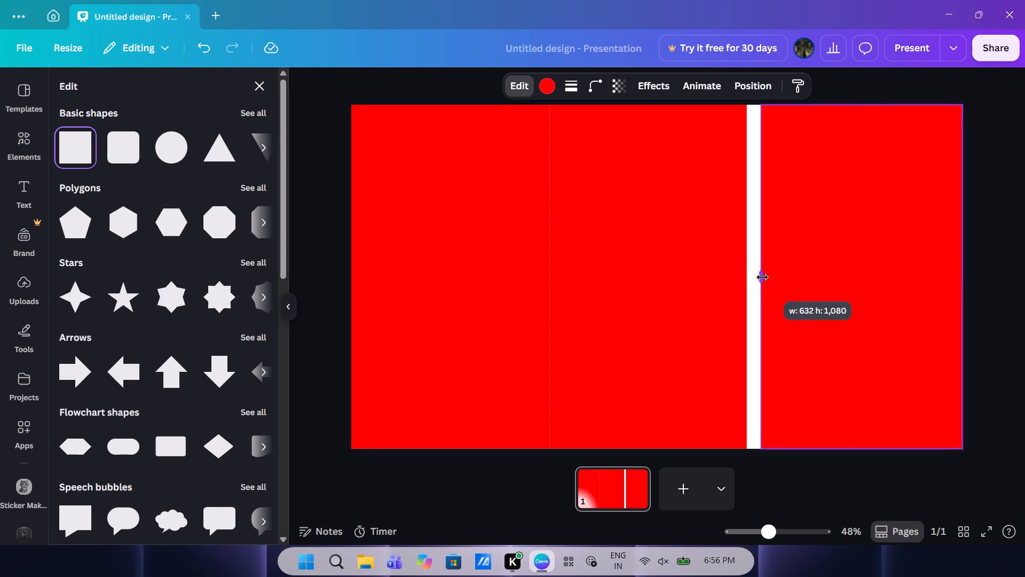
left_click_drag(762, 277, 758, 277)
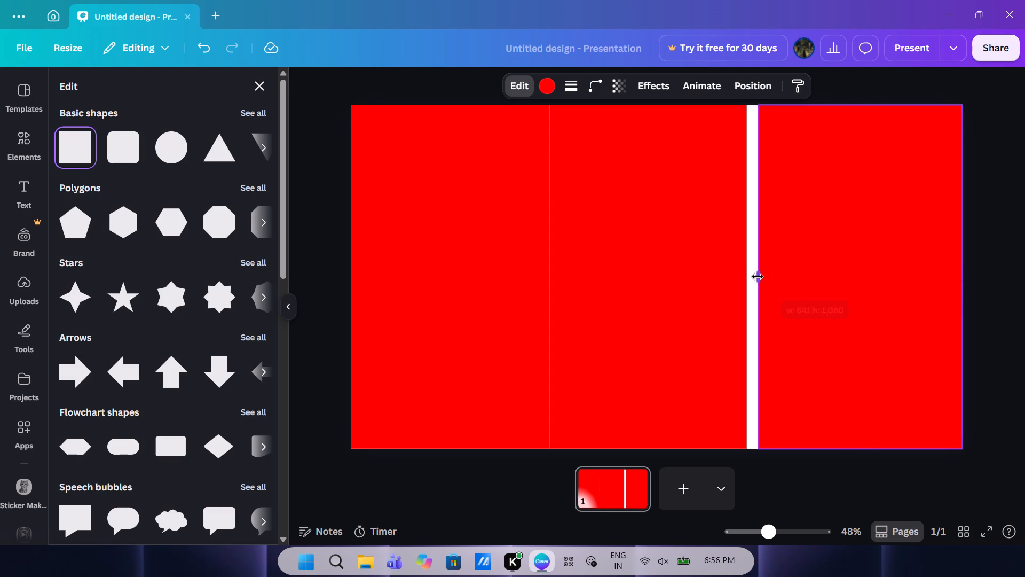
left_click(757, 283)
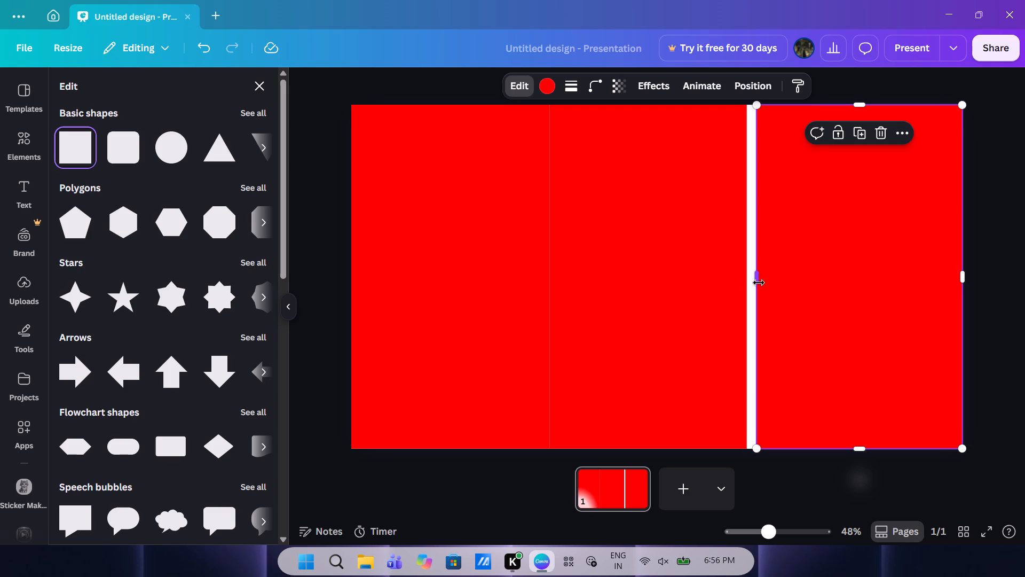
Delete the middle and left red rectangles, keeping only the right one.
left_click(687, 310)
key("BackSpace")
left_click(497, 289)
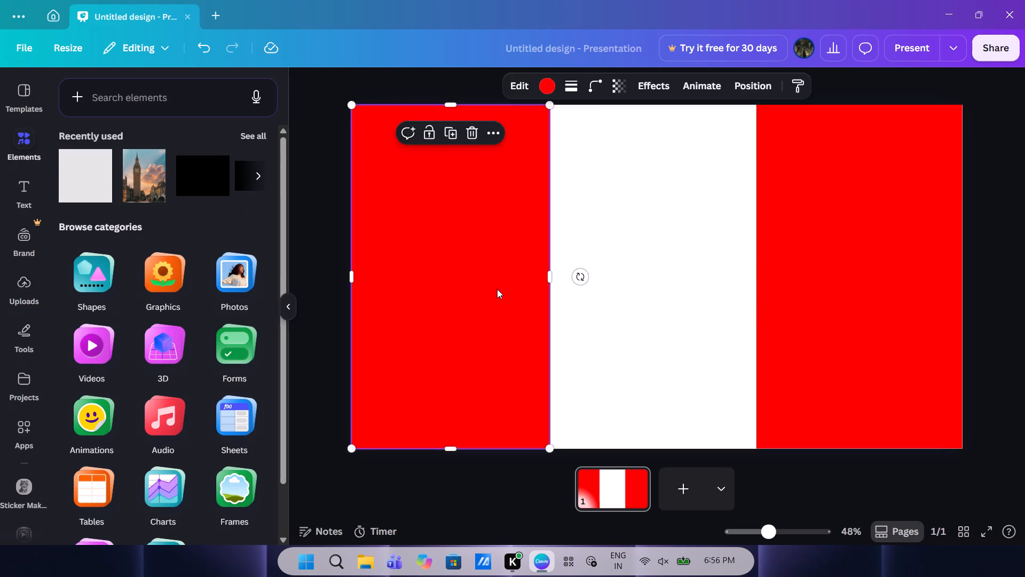
key("BackSpace")
Narrow the remaining rectangle from its inner edge to about 639 px wide, a third of the page.
left_click(780, 285)
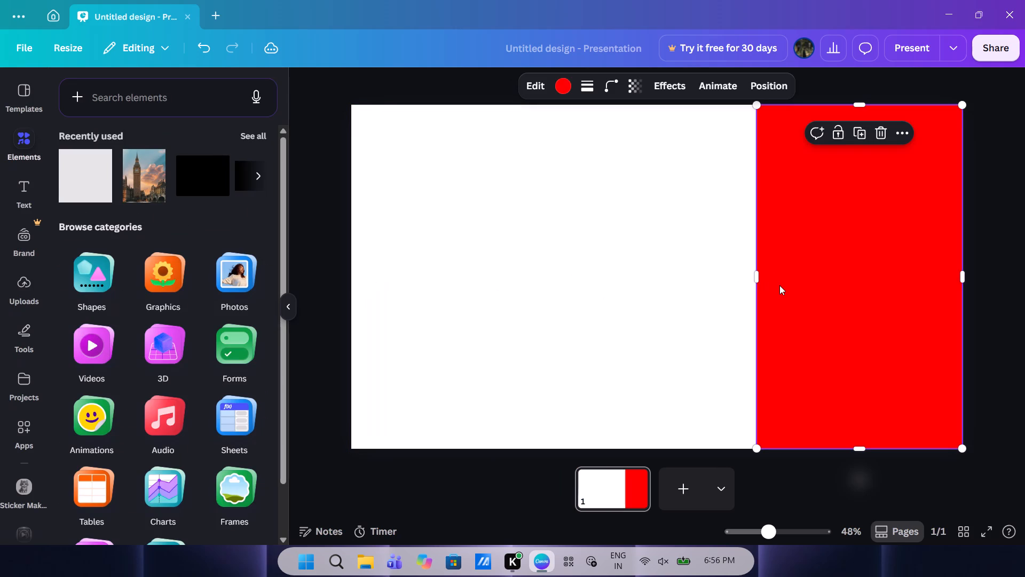
left_click(752, 281)
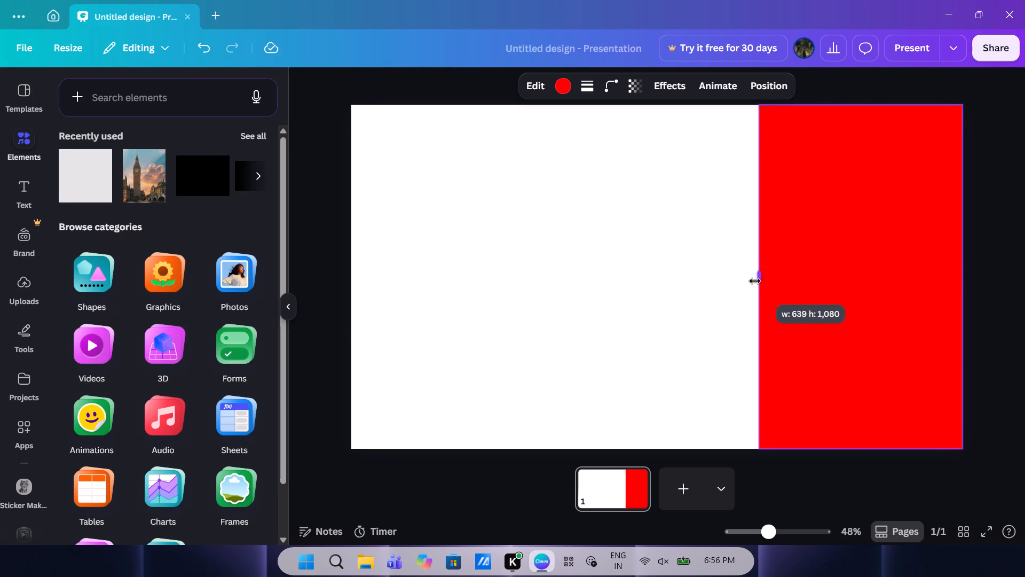
left_click(851, 295)
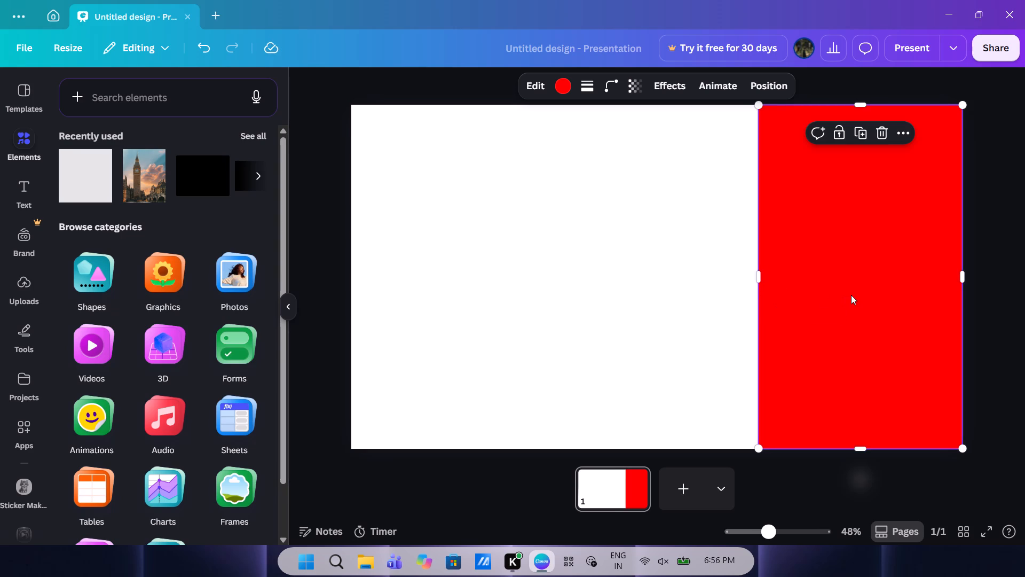
Make two copies of the resized right rectangle.
key("ctrl+v")
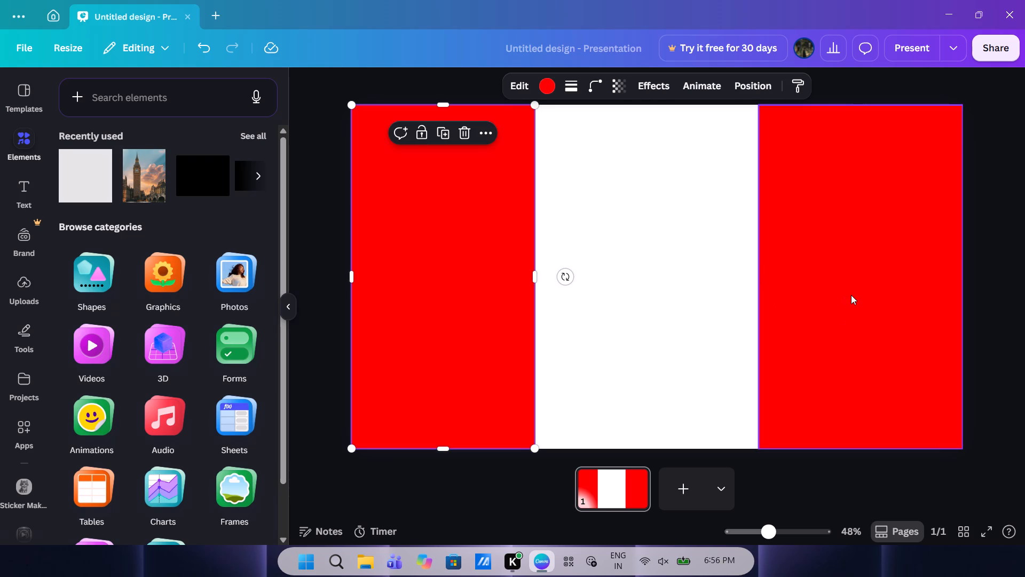
key("BackSpace")
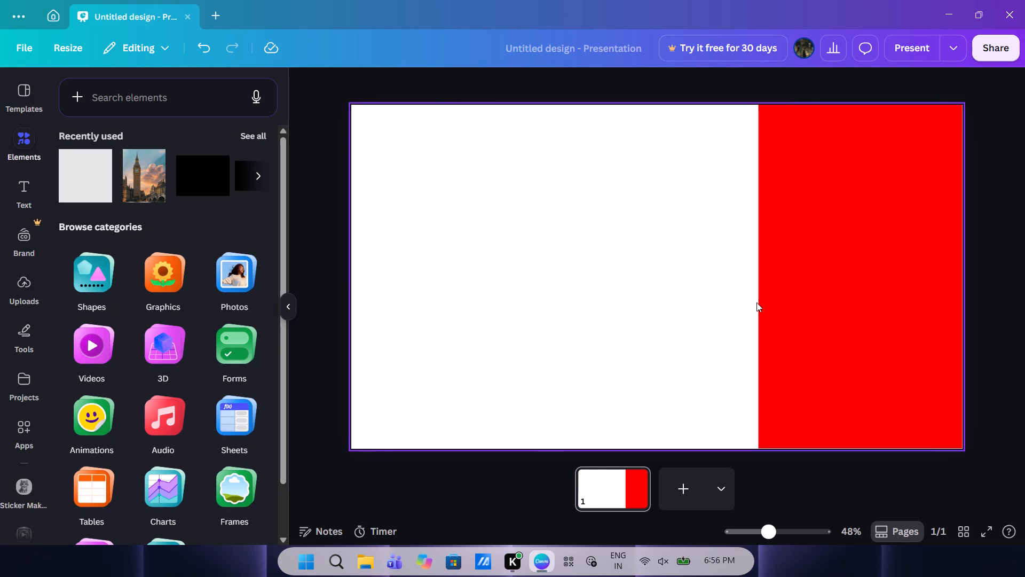
left_click(786, 294, "ctrl")
key("ctrl+c")
key("ctrl+v")
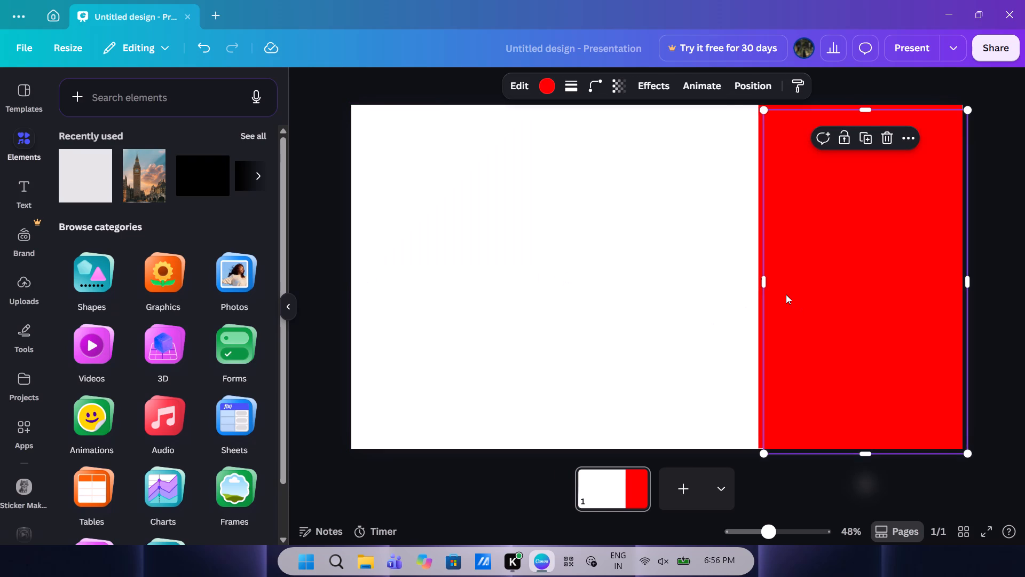
key("ctrl+v")
Place one copy against the right rectangle's inner edge and the other flush with the page's left and top edges.
left_click_drag(805, 284, 576, 278)
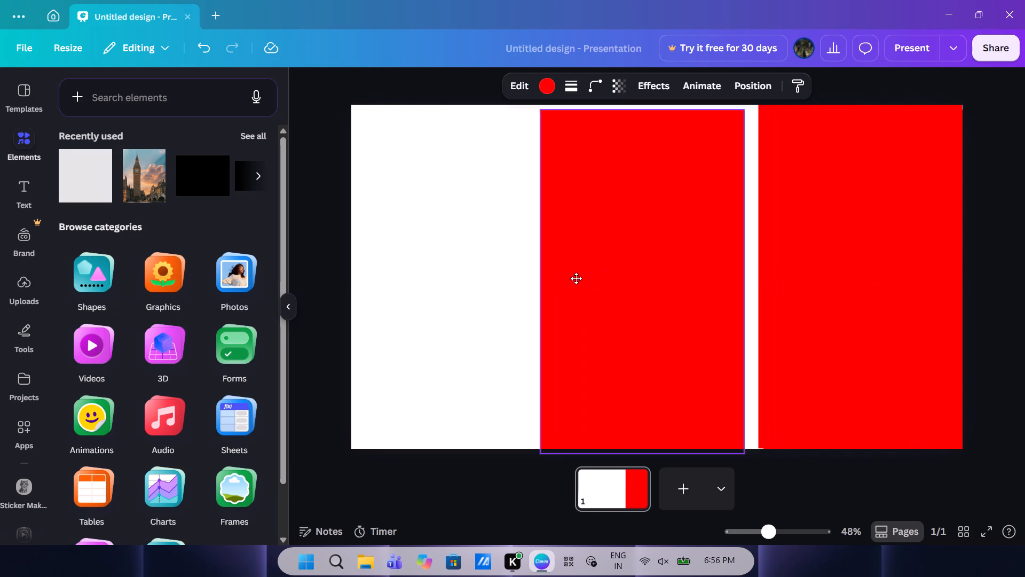
left_click_drag(576, 278, 592, 277)
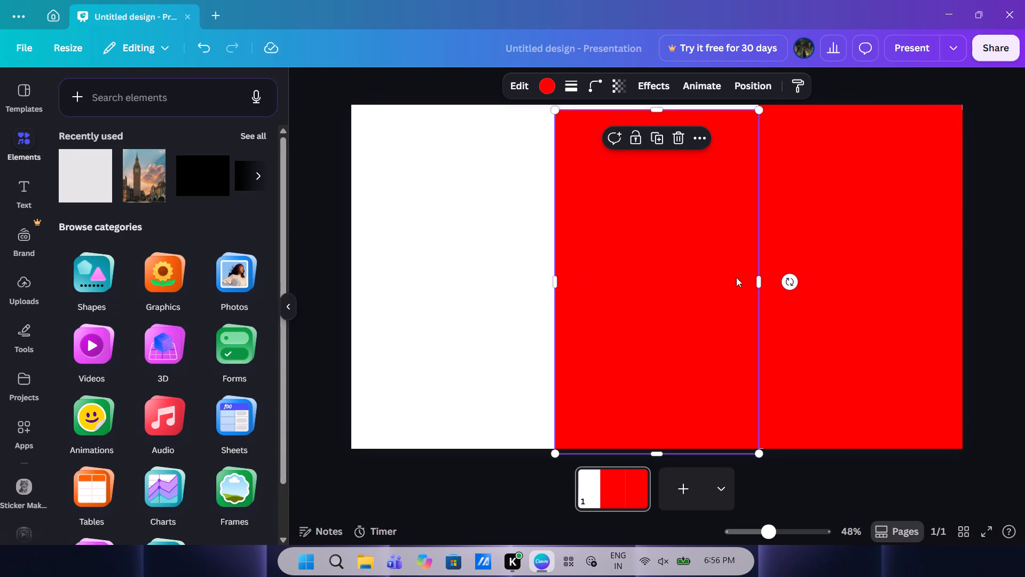
left_click_drag(842, 262, 433, 269)
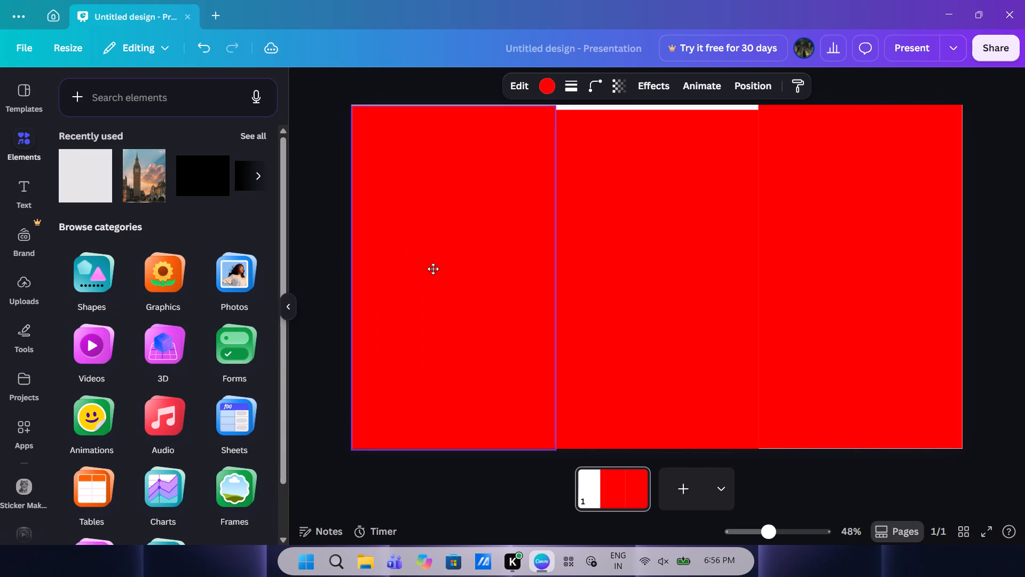
left_click_drag(433, 269, 427, 269)
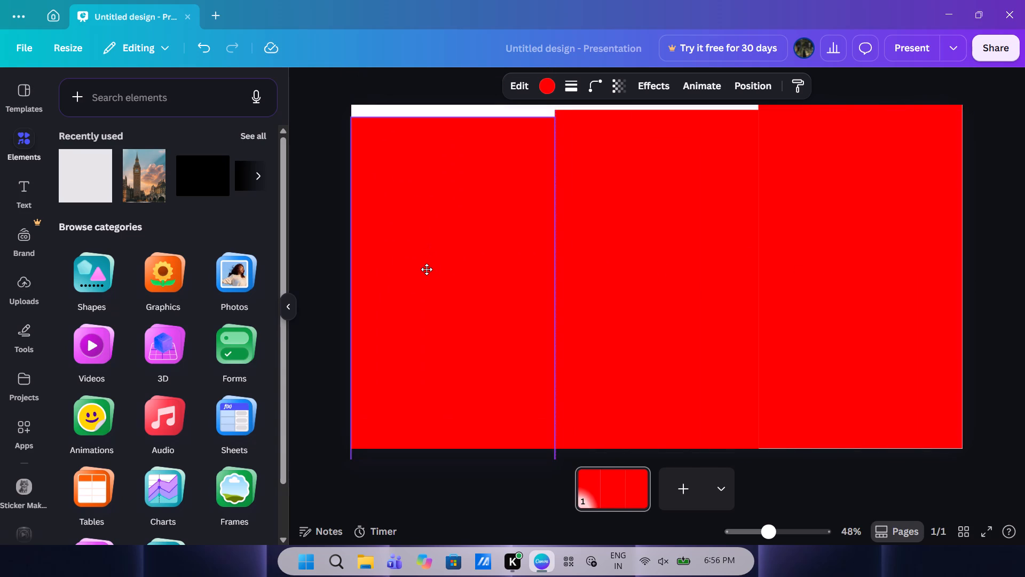
left_click_drag(427, 269, 427, 256)
Search the shape colours for beige and recolour the middle rectangle with the light orange of the Skateboarding in Snow palette.
left_click(632, 175)
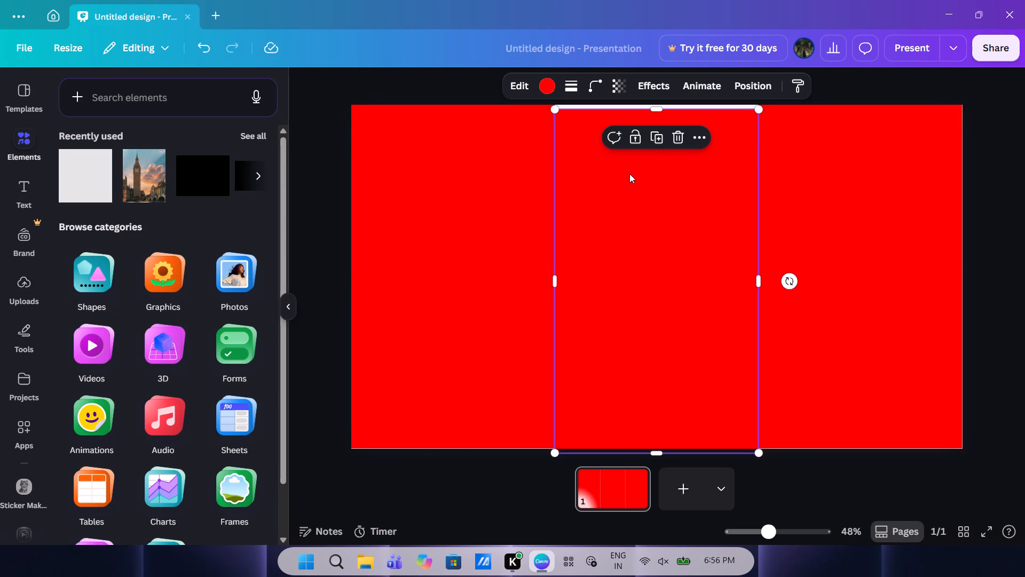
right_click(629, 174)
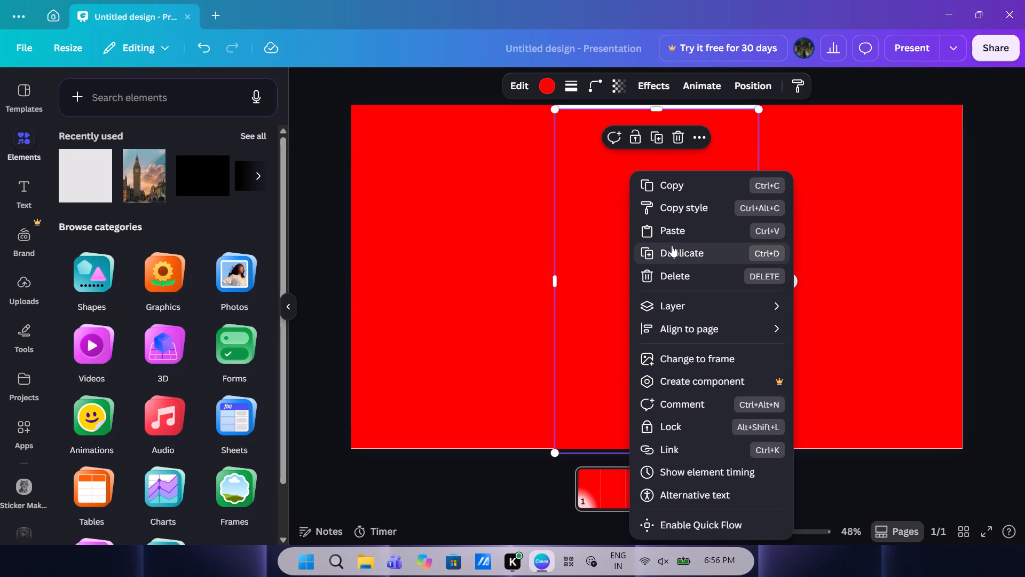
left_click(547, 90)
left_click(547, 90)
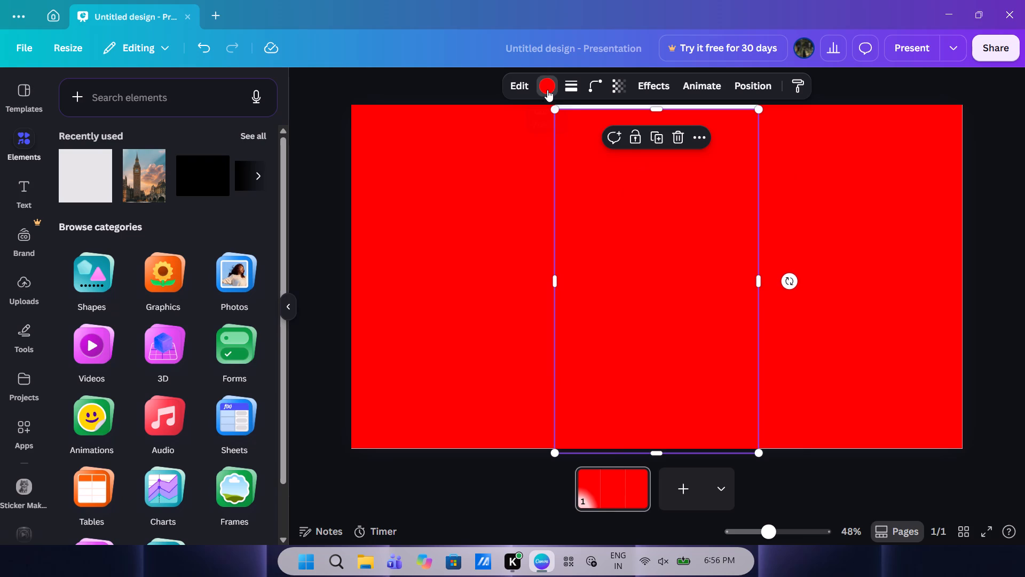
left_click(173, 119)
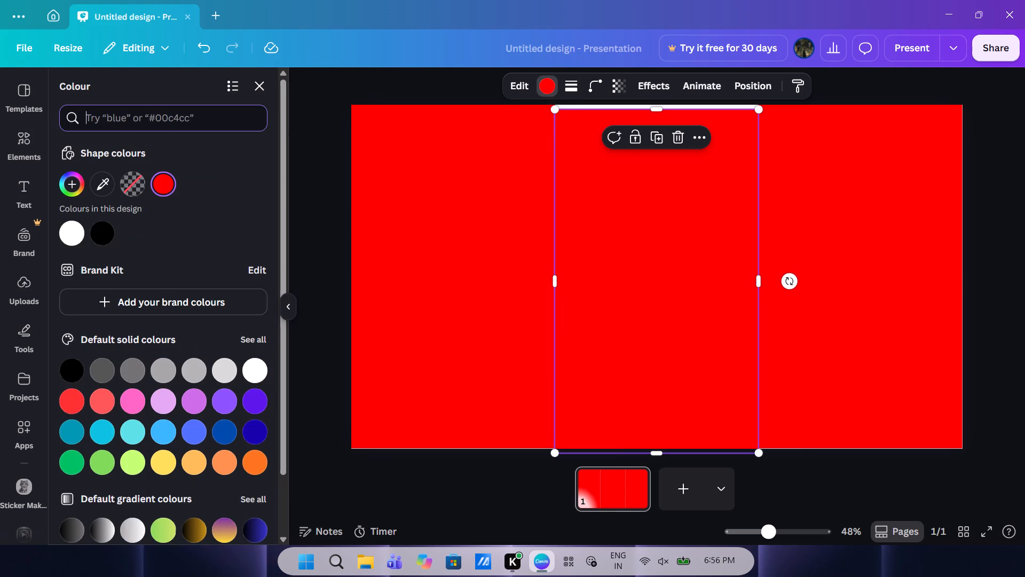
key("b")
type("ieg")
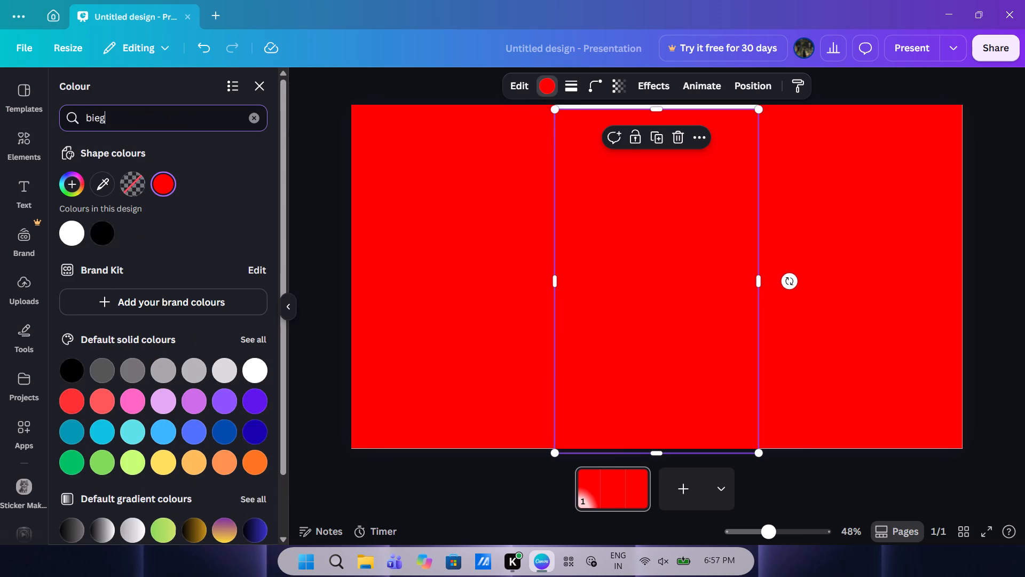
key("BackSpace")
key("BackSpace")
type("he")
key("BackSpace")
key("BackSpace")
type("ge")
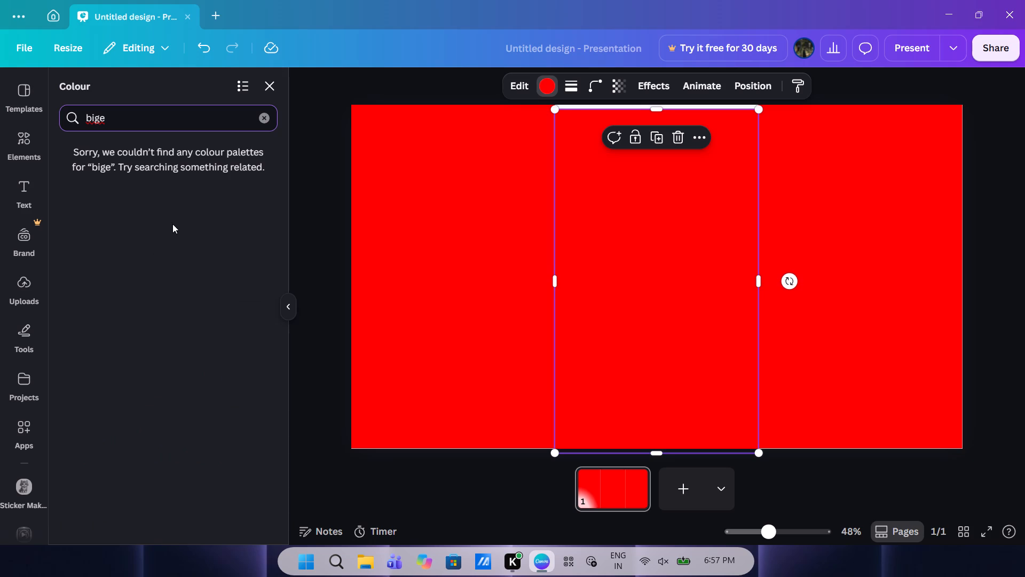
key("BackSpace")
key("BackSpace")
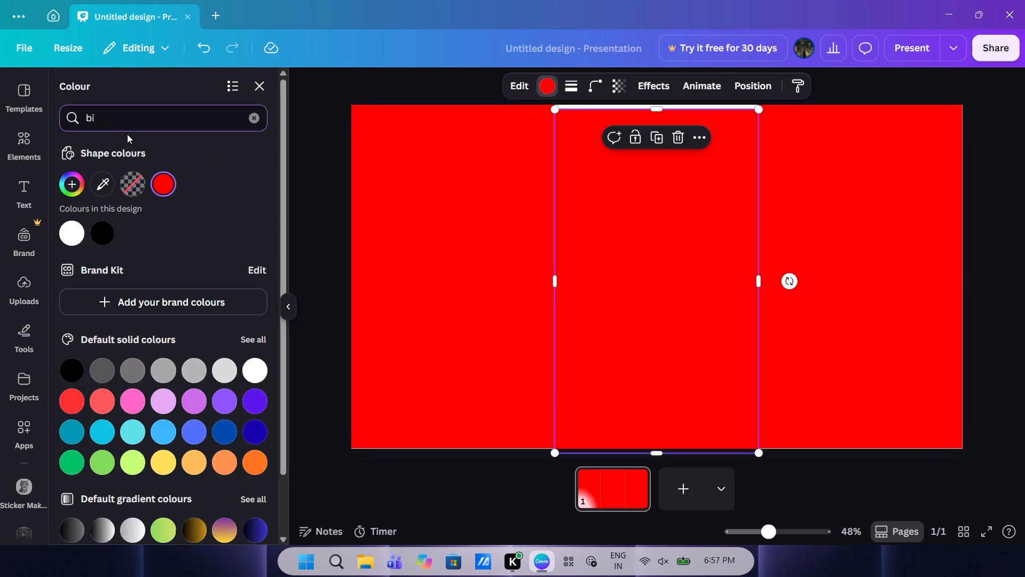
key("BackSpace")
type("iege")
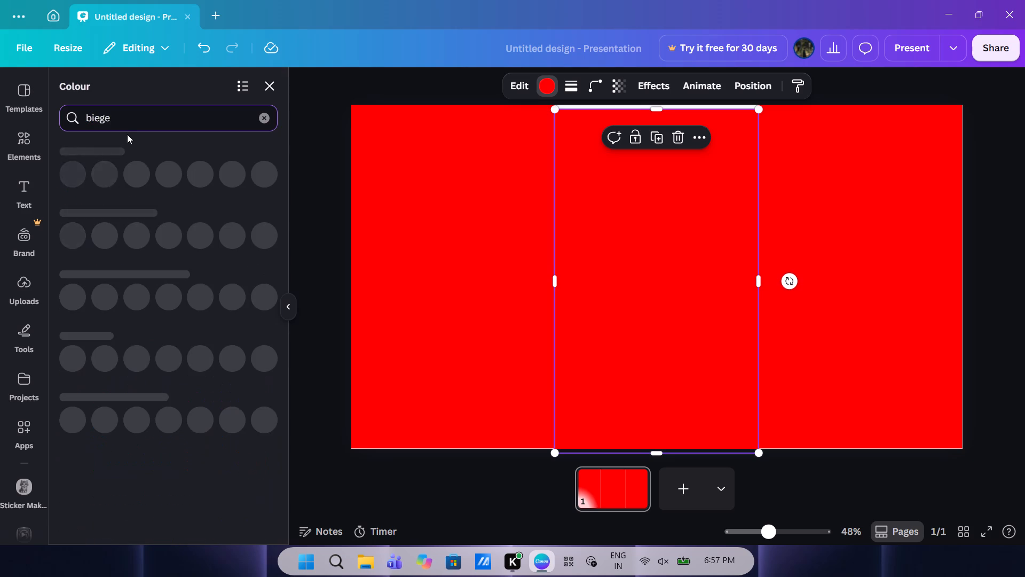
key("BackSpace")
key("BackSpace")
key("BackSpace")
type("ahe")
key("BackSpace")
key("BackSpace")
key("BackSpace")
key("BackSpace")
type("eige")
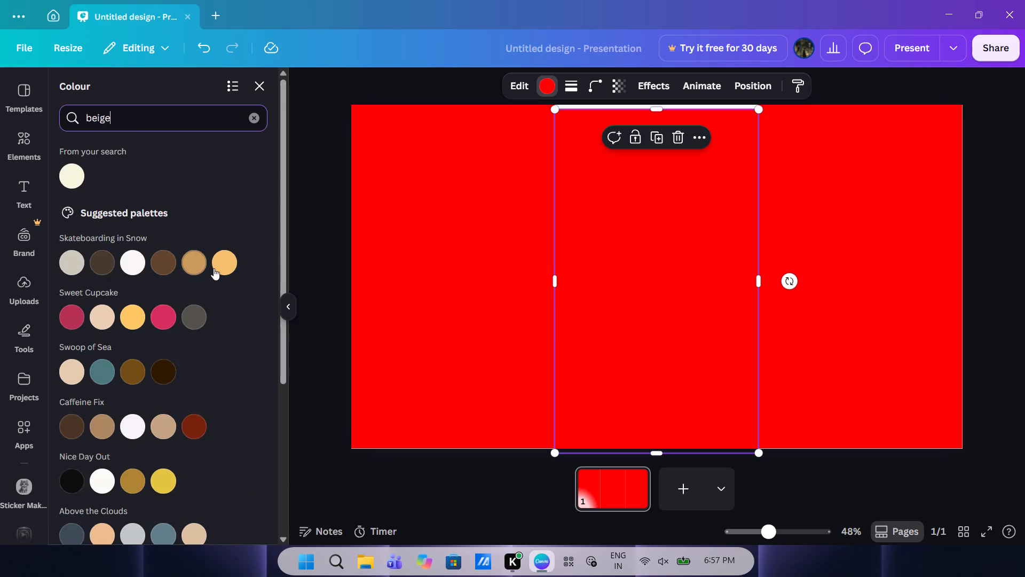
left_click(214, 268)
Search the shape colours for purple for the right rectangle and look through the suggested shades and palettes.
left_click(880, 317)
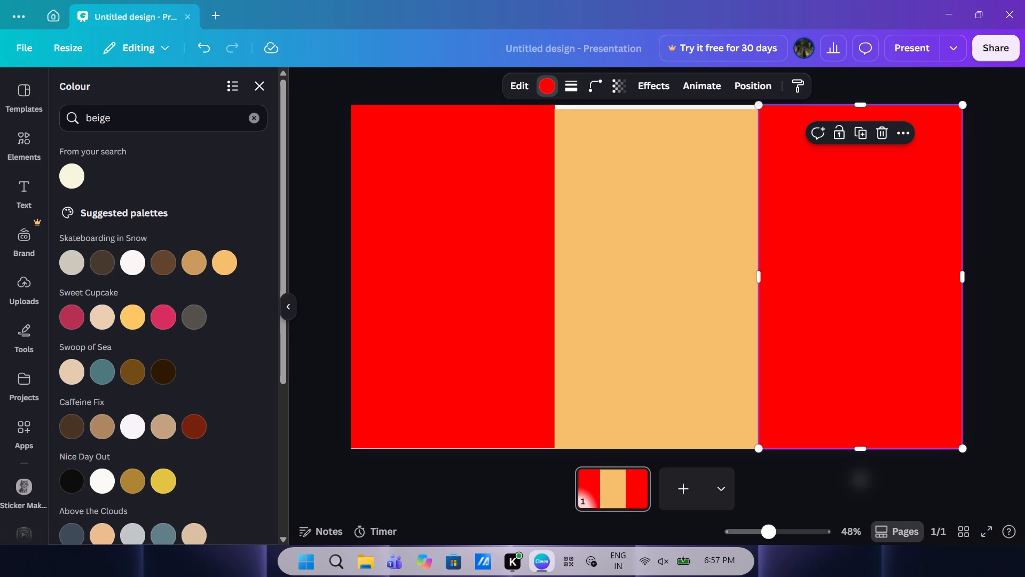
left_click(154, 114)
key("BackSpace")
key("BackSpace")
key("BackSpace")
key("BackSpace")
key("BackSpace")
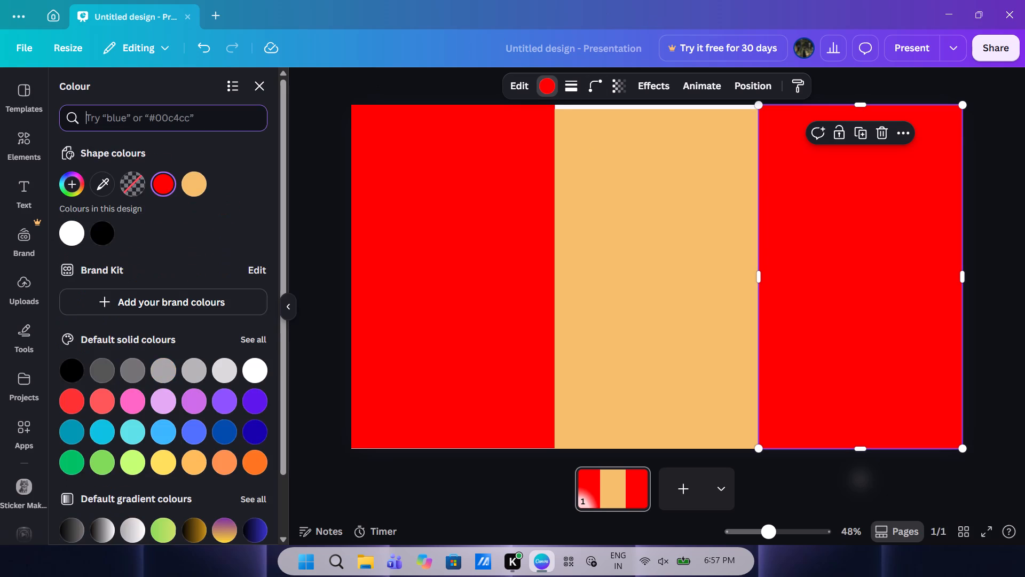
type("puprle")
key("Return")
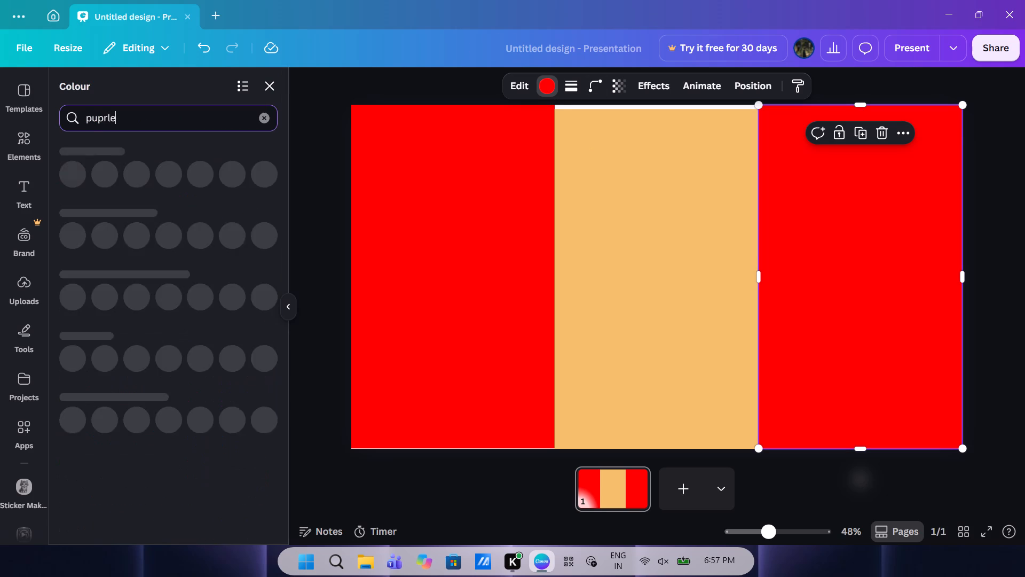
key("BackSpace")
key("BackSpace")
key("BackSpace")
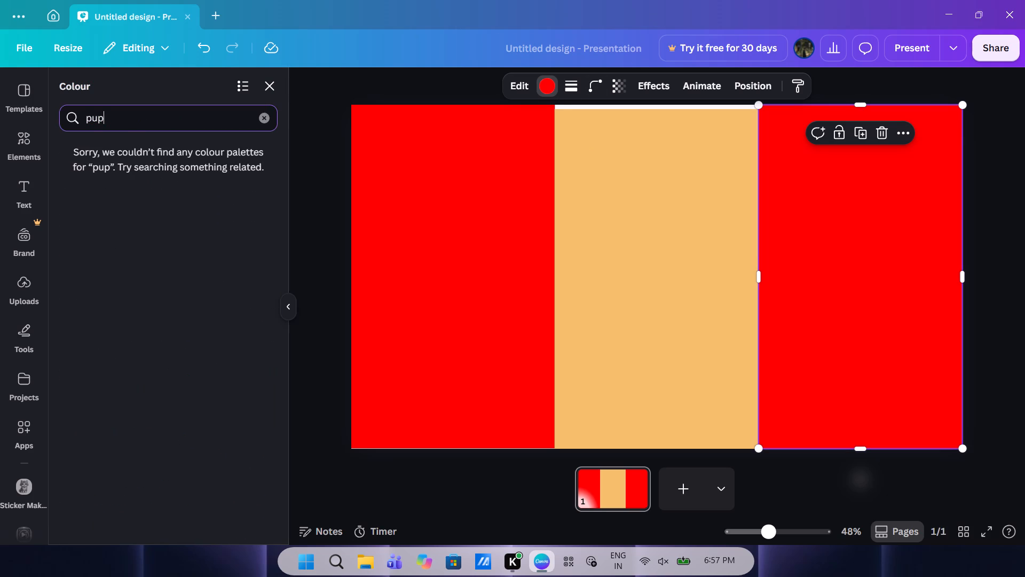
key("BackSpace")
type("rple")
key("Return")
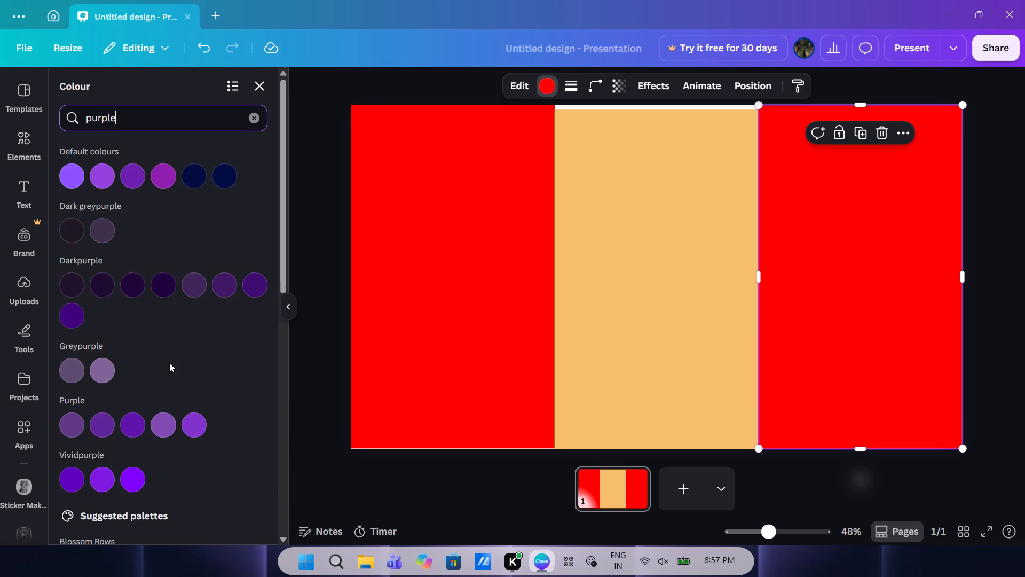
scroll(169, 363, "down", 2)
scroll(137, 422, "down", 4)
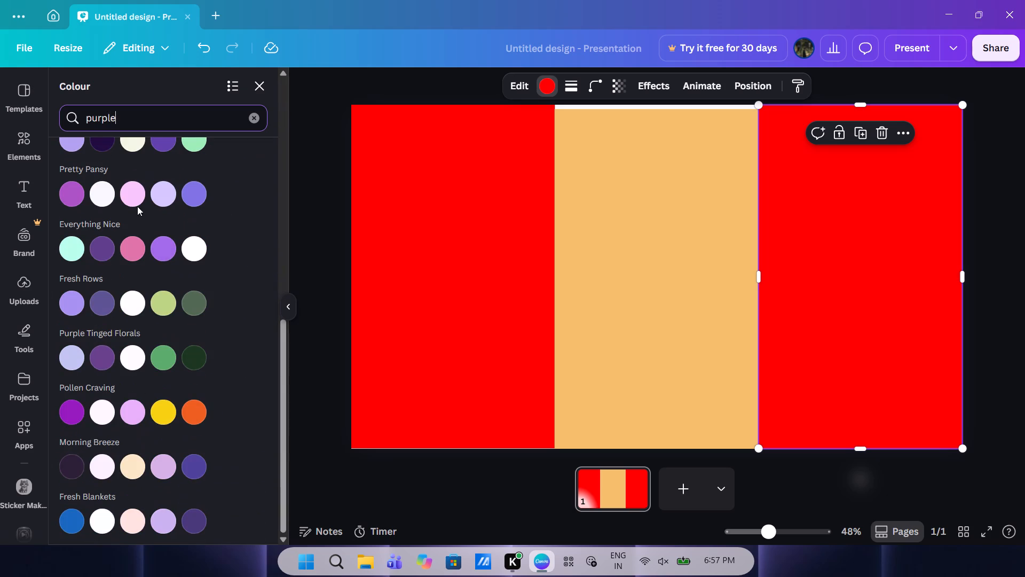
Replace the colour search with pink.
key("BackSpace")
key("BackSpace")
key("BackSpace")
key("BackSpace")
key("BackSpace")
key("BackSpace")
key("BackSpace")
key("BackSpace")
key("BackSpace")
key("BackSpace")
key("BackSpace")
key("BackSpace")
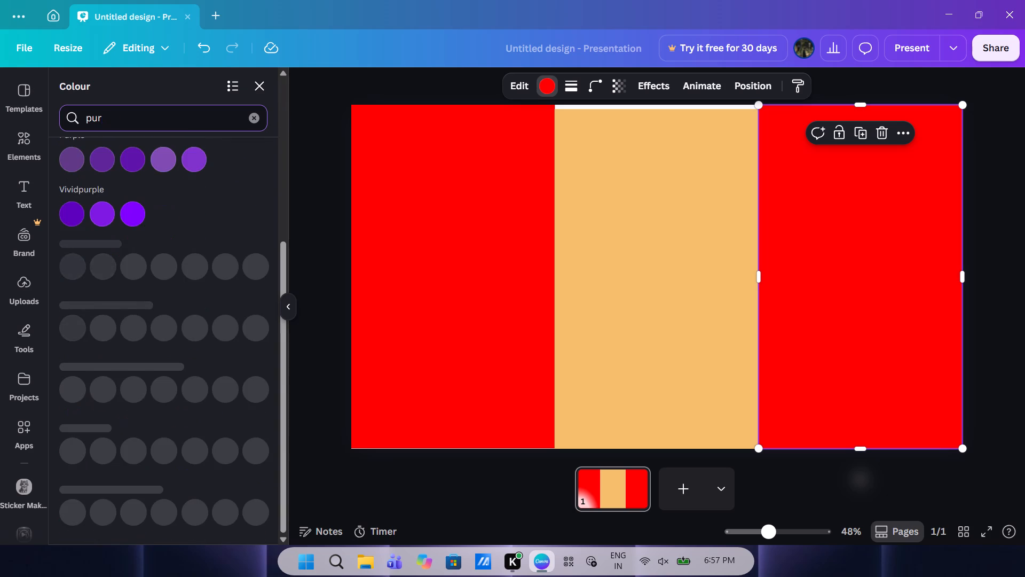
type("pink")
key("Return")
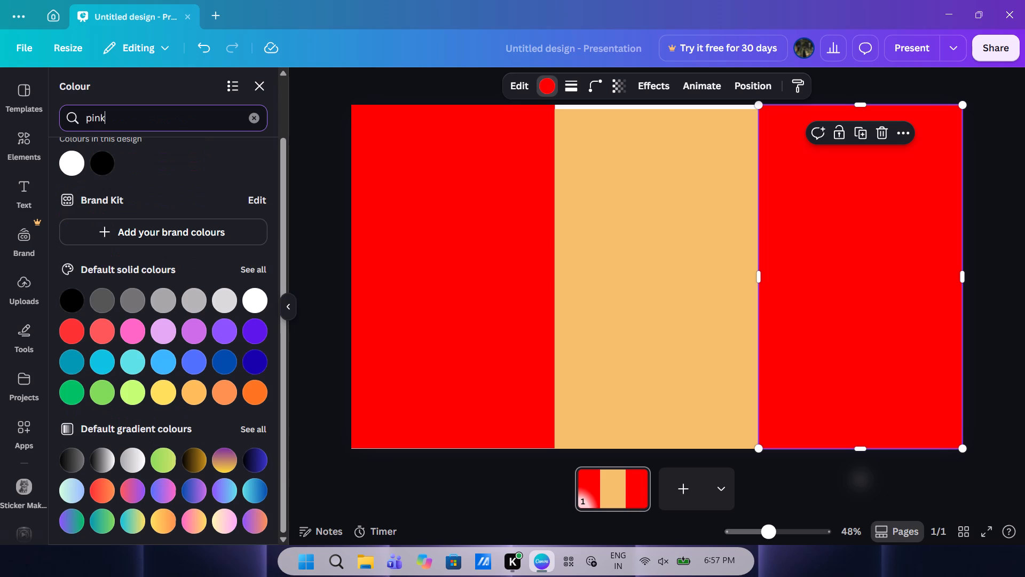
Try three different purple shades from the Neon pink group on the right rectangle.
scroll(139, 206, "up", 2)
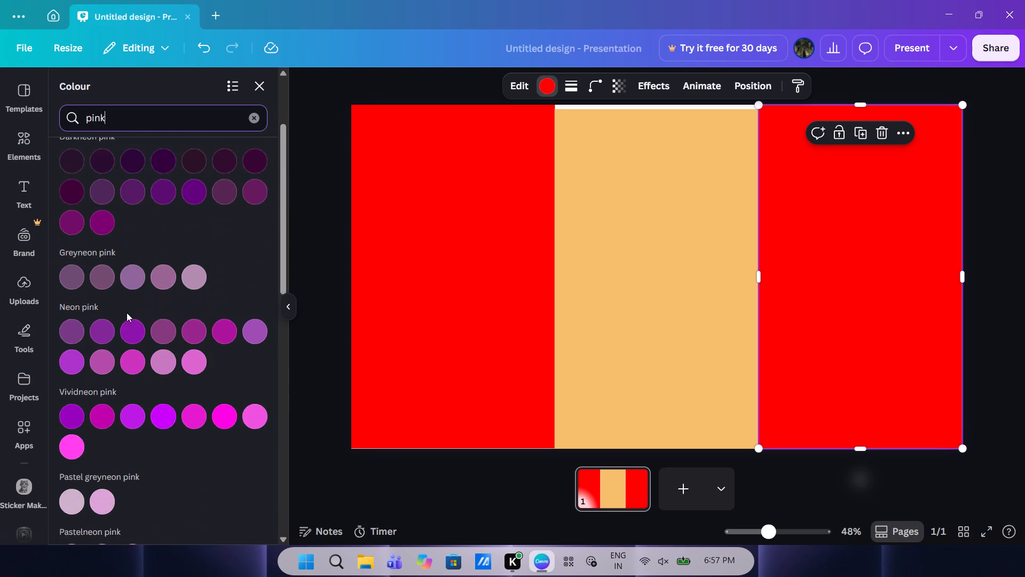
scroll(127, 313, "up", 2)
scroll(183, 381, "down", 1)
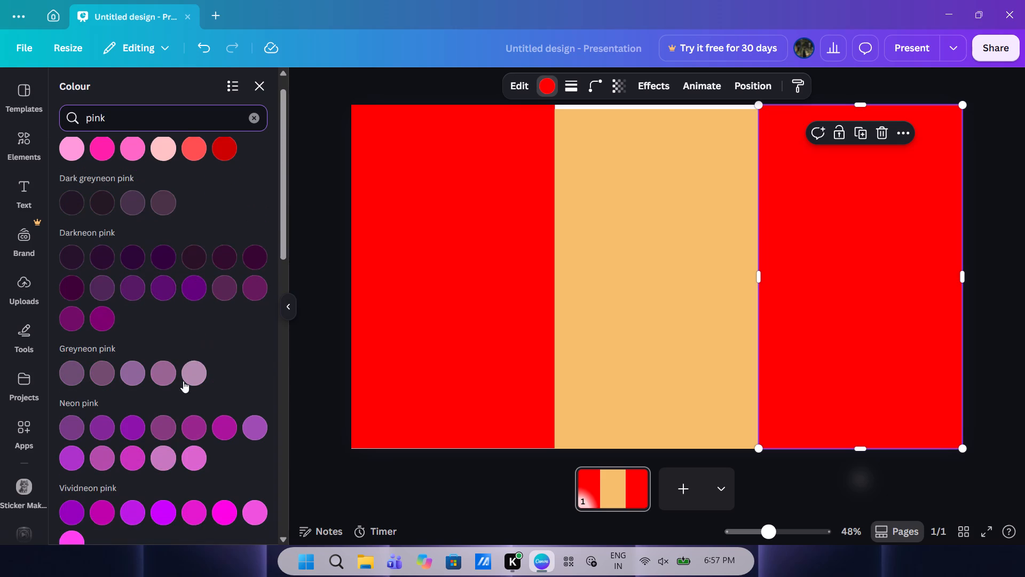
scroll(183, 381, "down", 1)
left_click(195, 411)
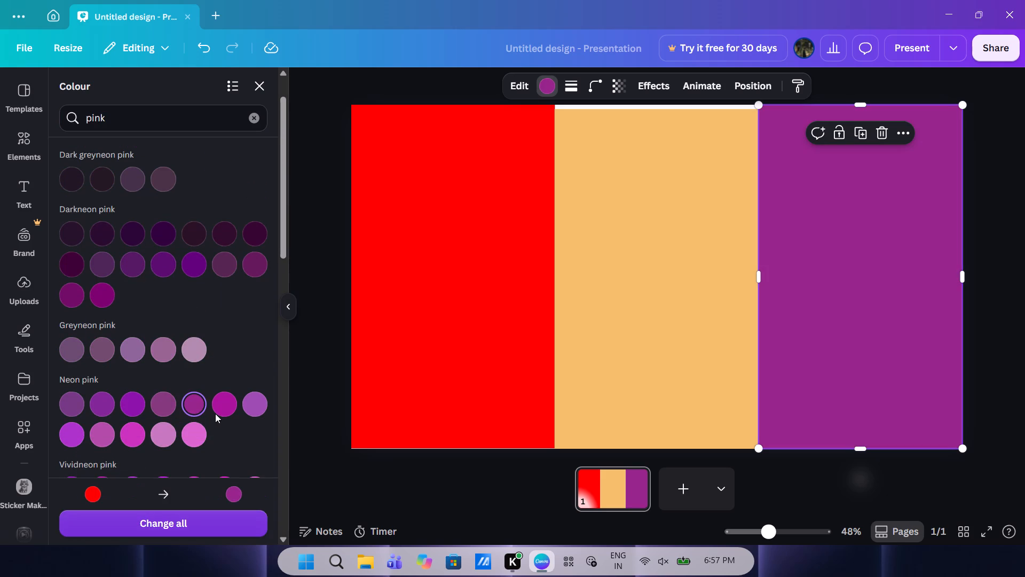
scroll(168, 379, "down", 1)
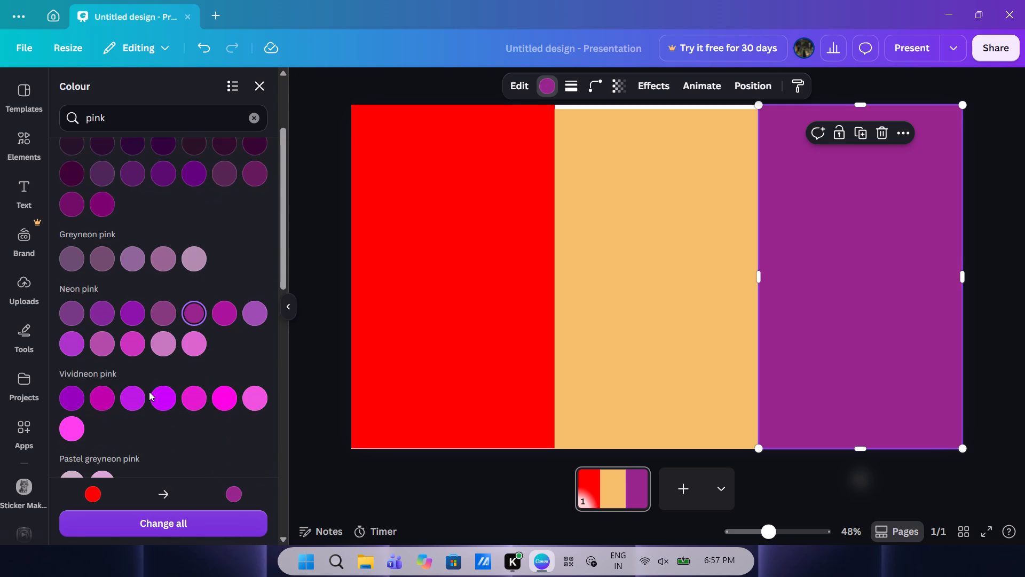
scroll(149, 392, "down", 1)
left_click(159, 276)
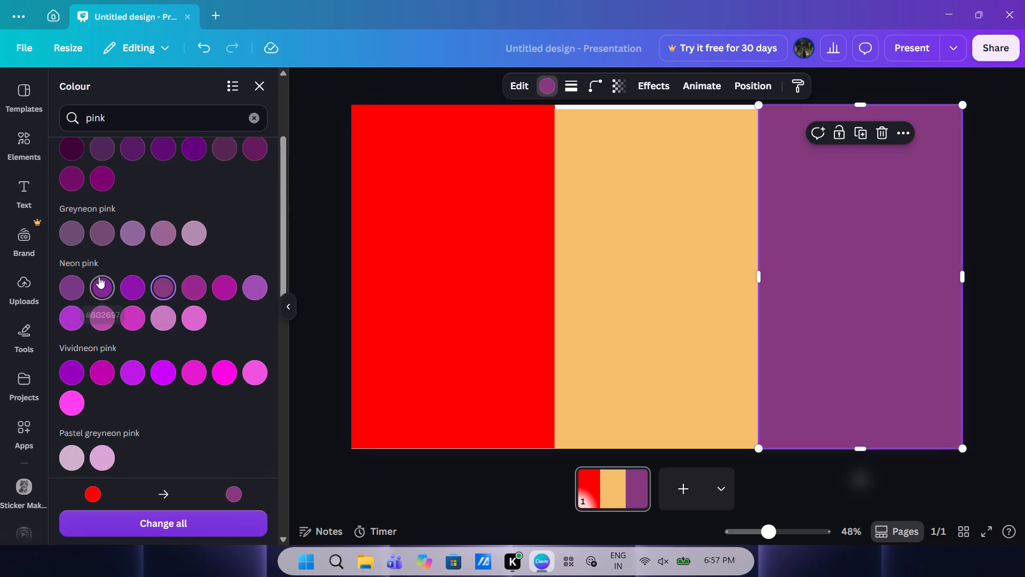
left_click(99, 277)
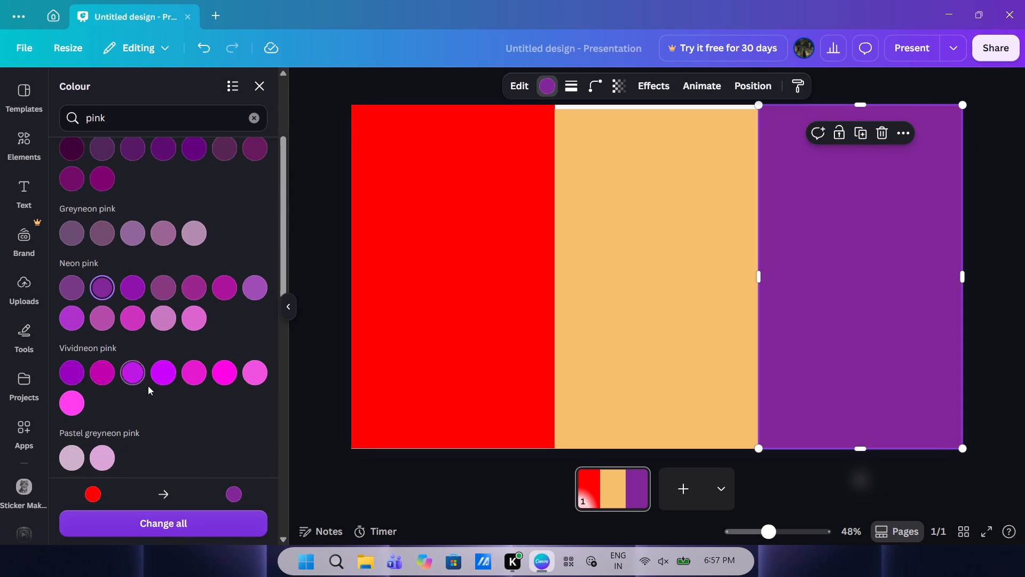
Try the bright pink of Stacked Cupcake Cups, and settle on the magenta of Pomegranate on Print for the right rectangle.
scroll(148, 386, "down", 2)
scroll(97, 400, "down", 2)
scroll(152, 363, "down", 1)
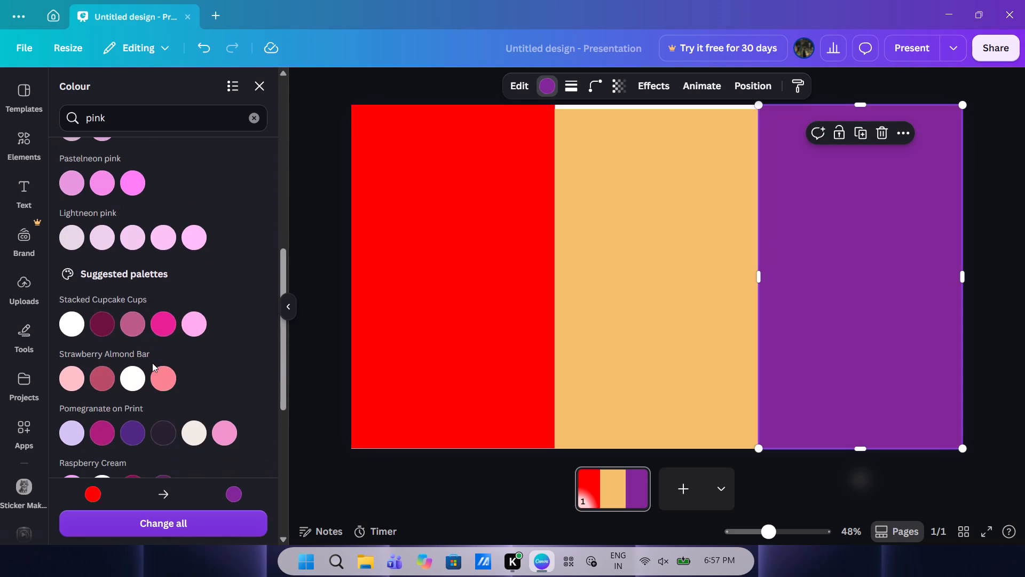
left_click(166, 331)
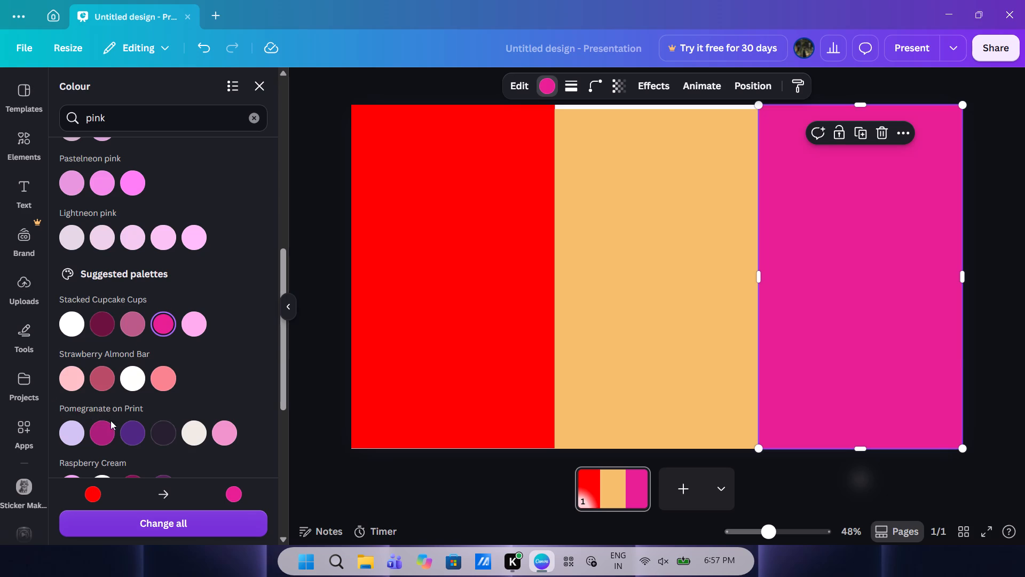
left_click(101, 432)
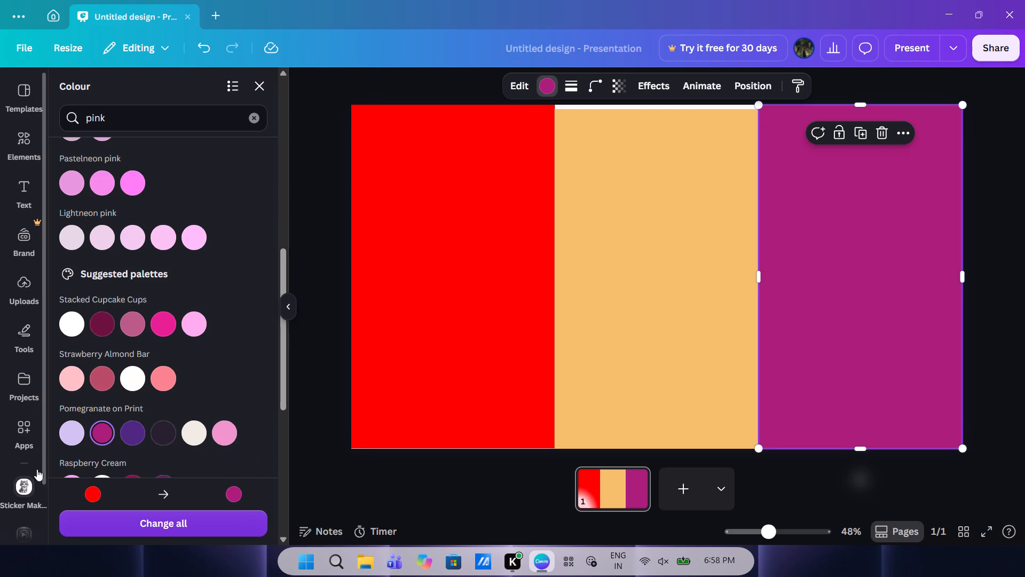
left_click(256, 114)
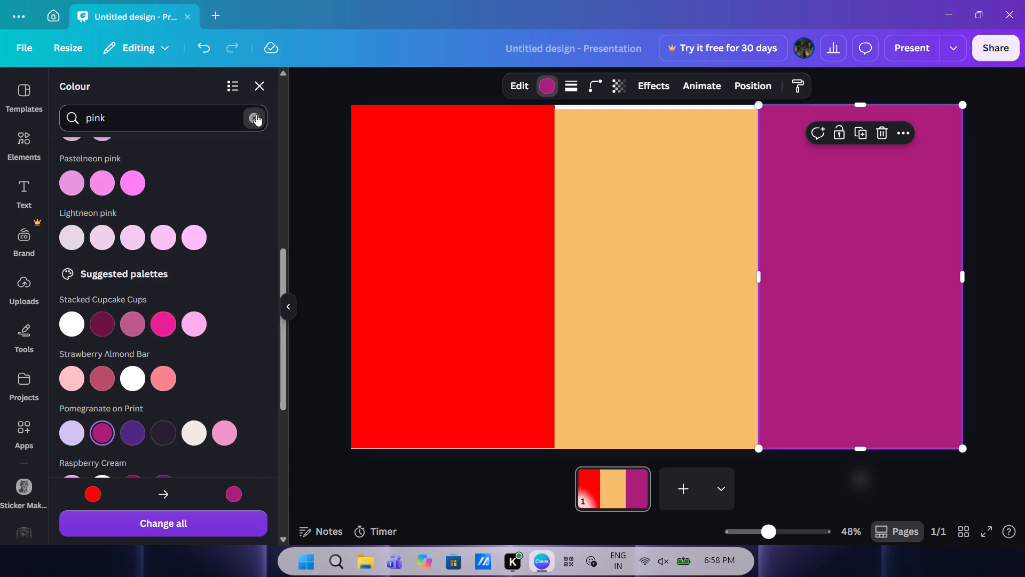
Search the elements library for "cola cola" and look through all the photo results.
left_click(27, 128)
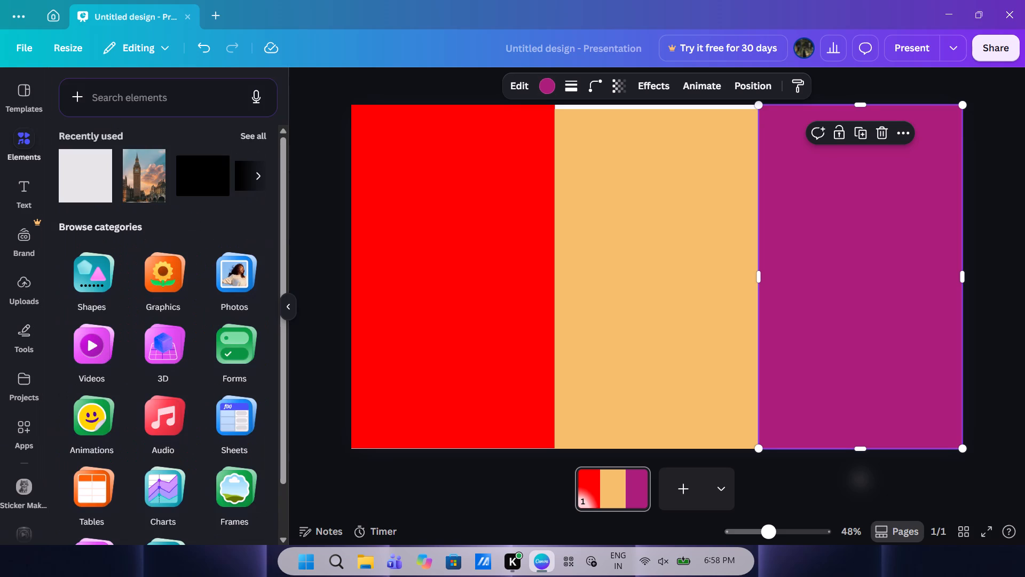
left_click(104, 97)
type("cola colo")
key("BackSpace")
key("a")
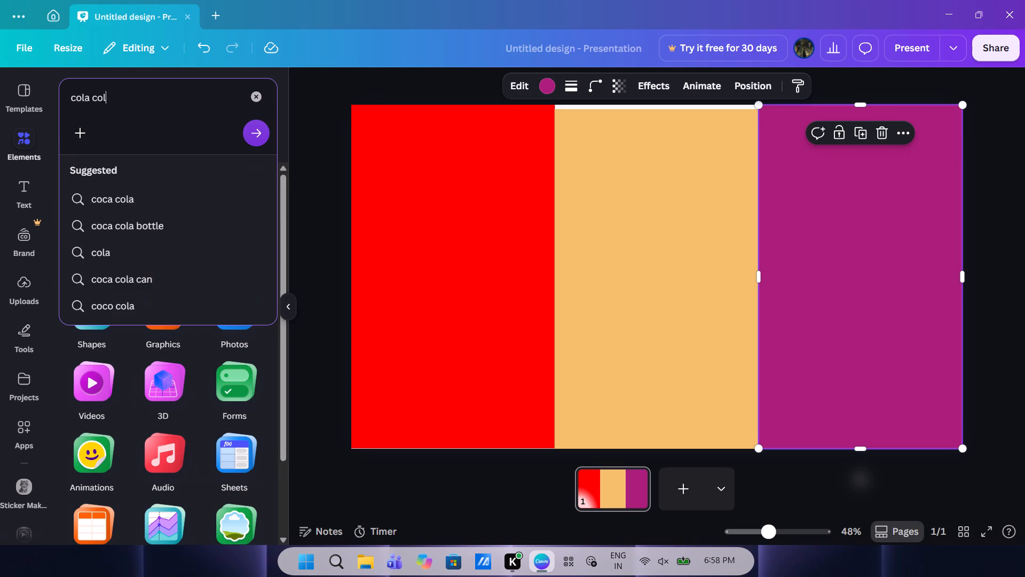
key("Return")
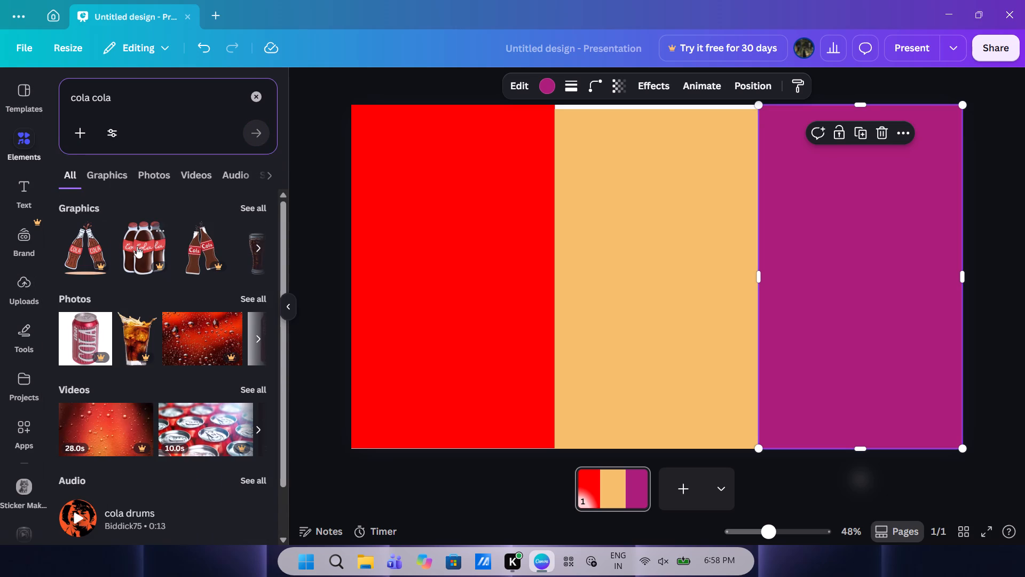
left_click(261, 295)
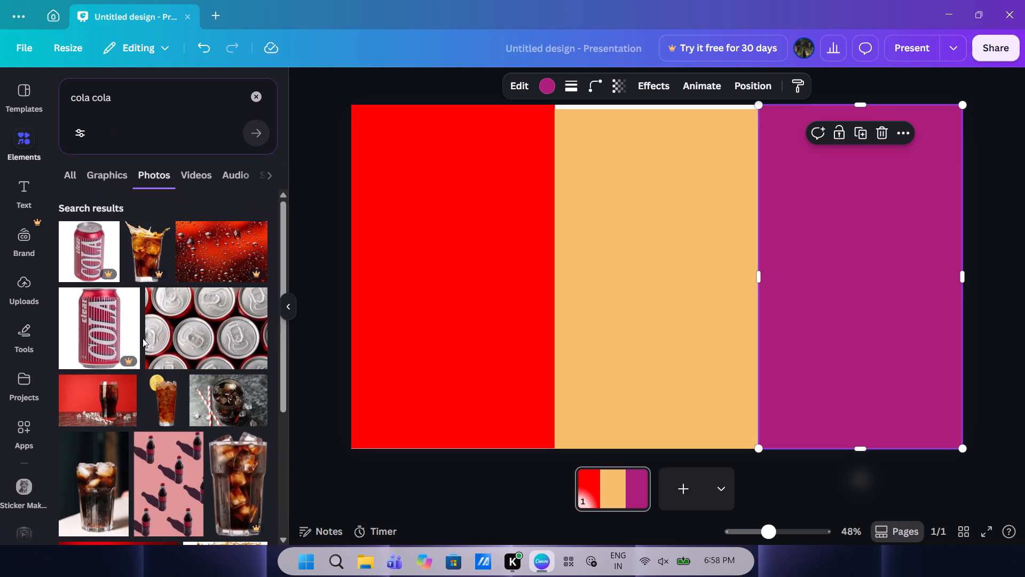
scroll(122, 381, "down", 3)
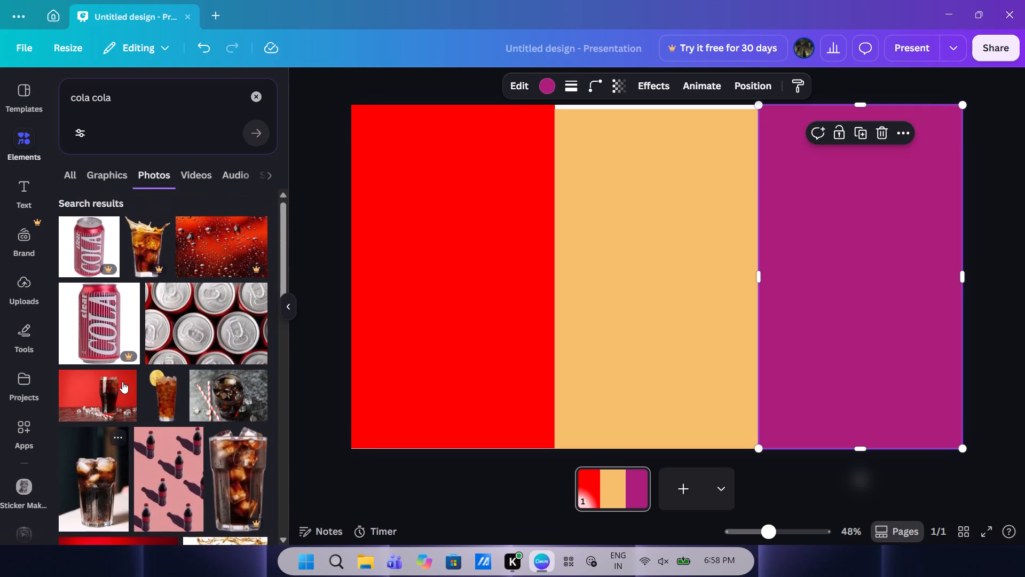
scroll(122, 381, "down", 3)
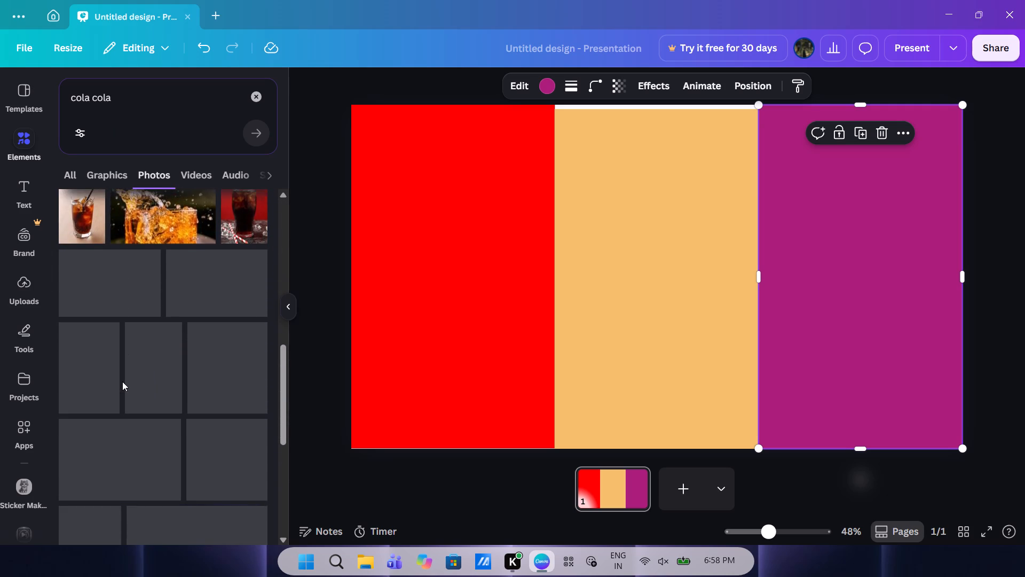
scroll(122, 381, "down", 1)
Extend the photo search to "cola cola can" and look through the results for a suitable can picture.
left_click(129, 102)
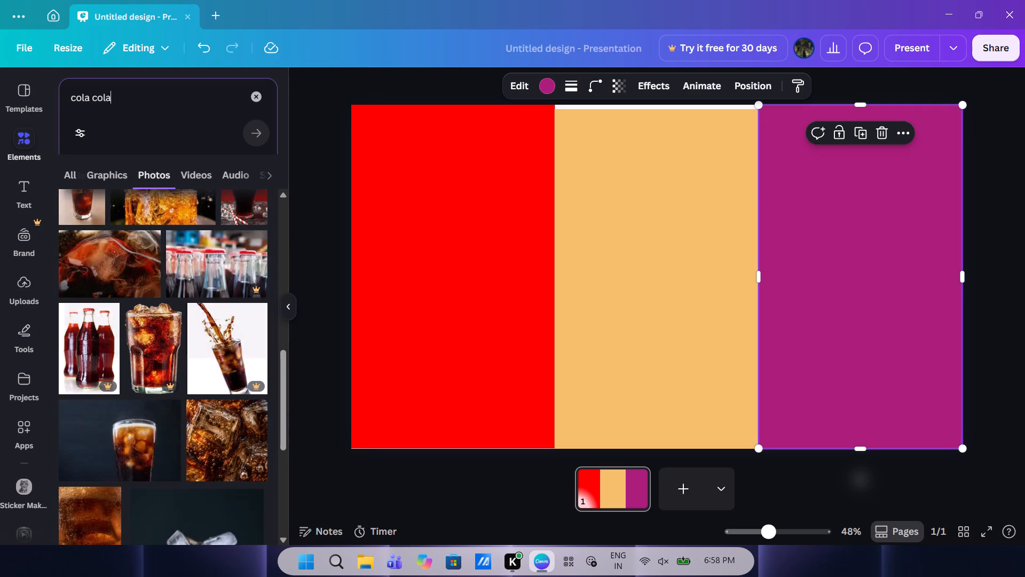
key("space")
type("can")
key("Return")
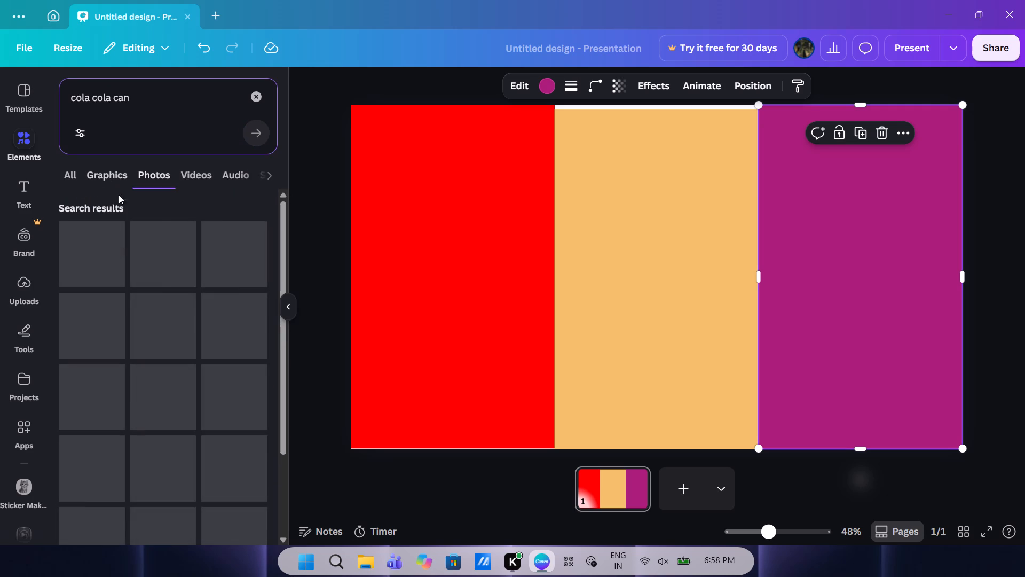
scroll(117, 325, "down", 1)
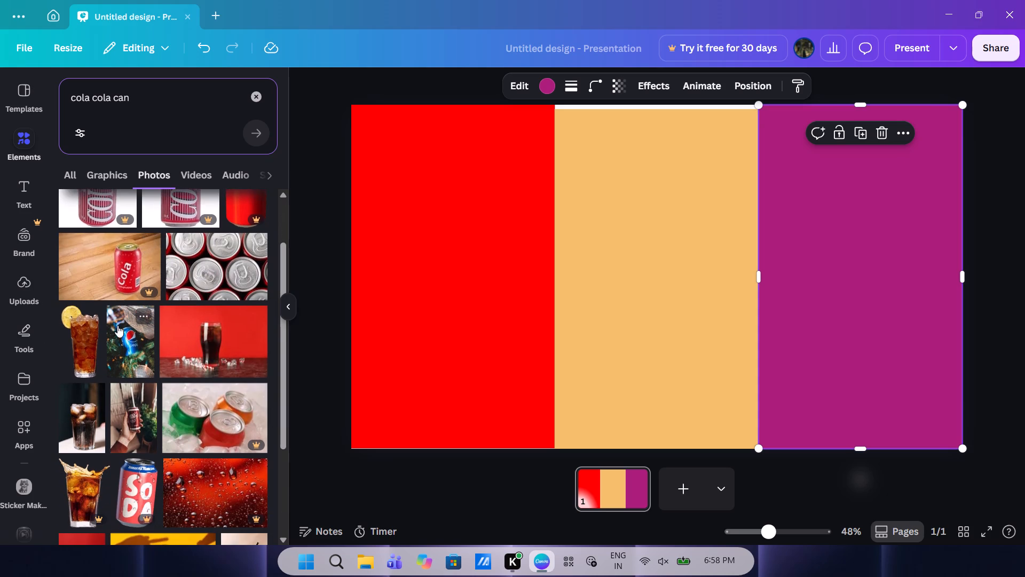
scroll(112, 423, "down", 1)
scroll(133, 364, "down", 2)
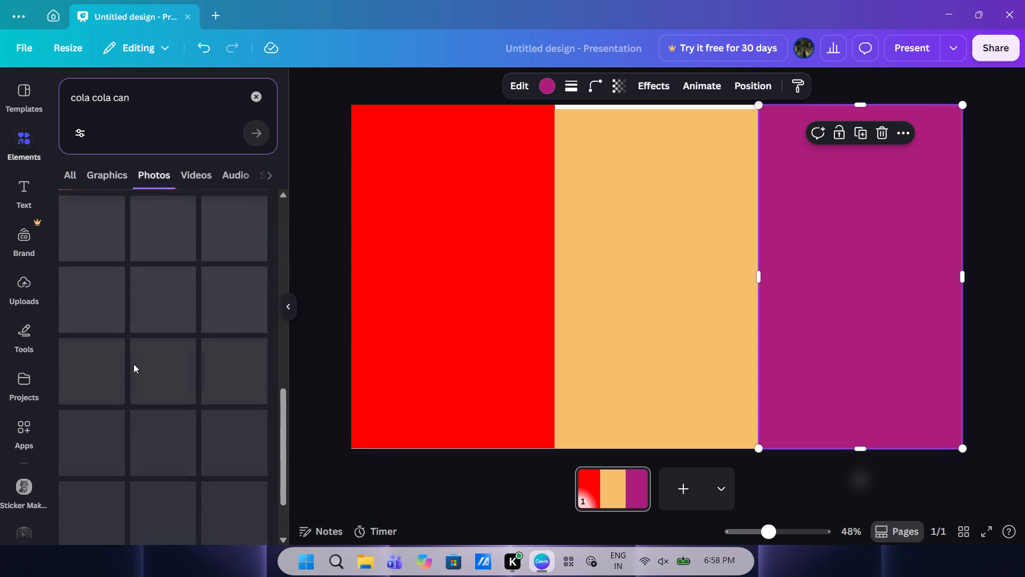
scroll(133, 364, "down", 2)
scroll(133, 364, "up", 2)
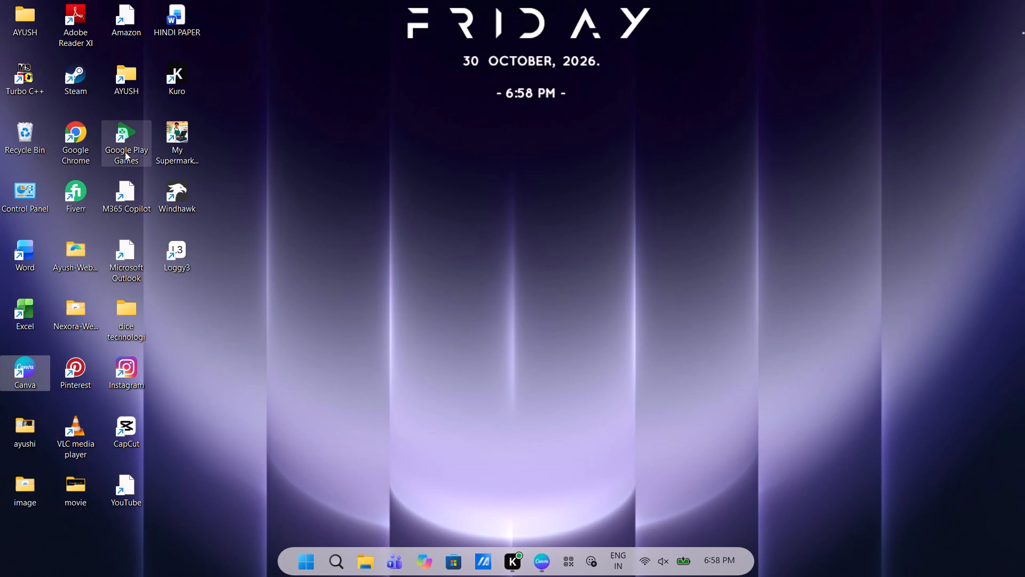
Switch to Google Chrome, search Google for "coca cola" and open the shopping results.
double_click(74, 141)
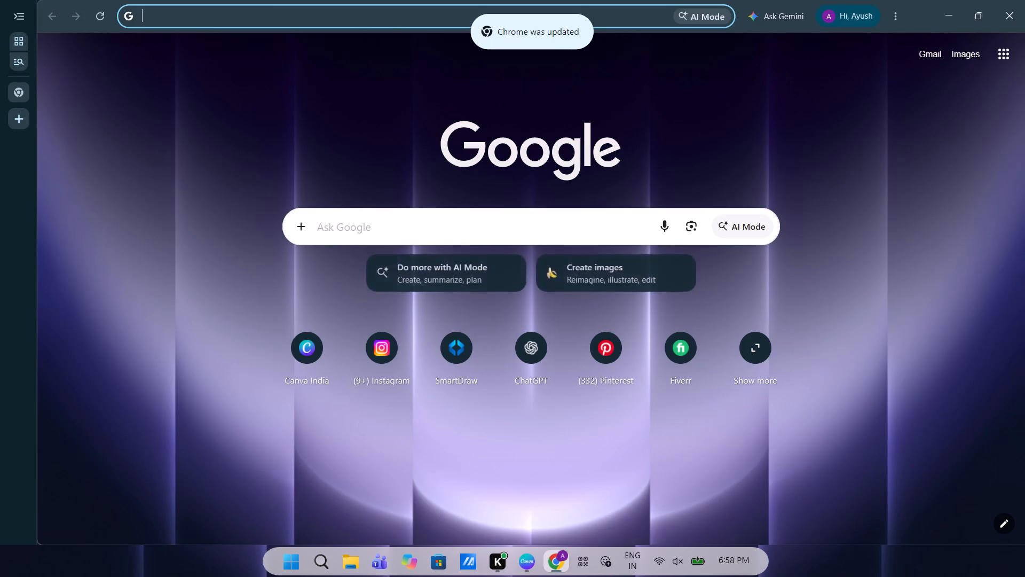
left_click(359, 213)
type("cola")
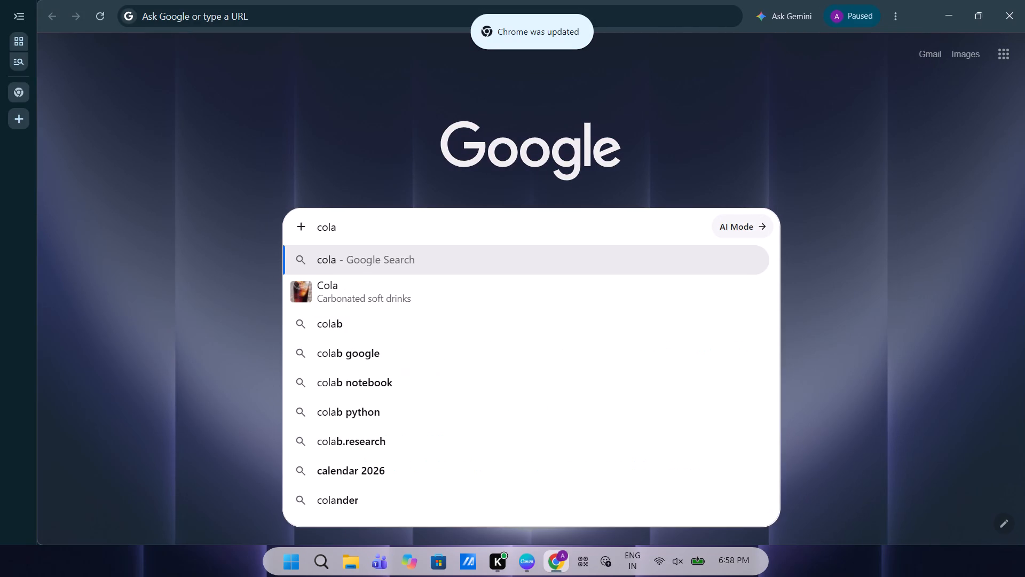
key("space")
type("cola")
key("BackSpace")
key("BackSpace")
key("BackSpace")
key("BackSpace")
key("BackSpace")
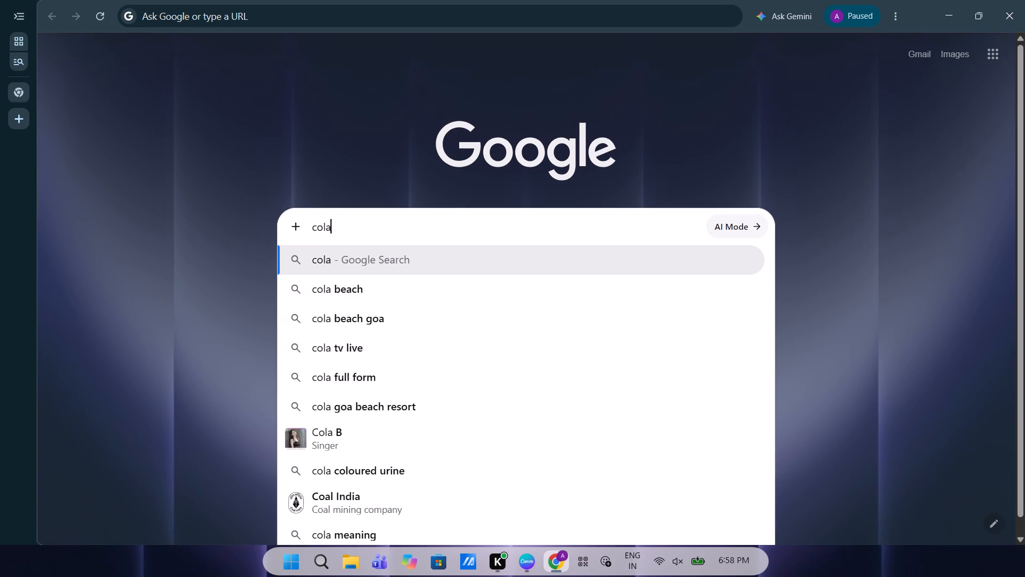
key("BackSpace")
key("c")
key("BackSpace")
key("BackSpace")
type("ca o")
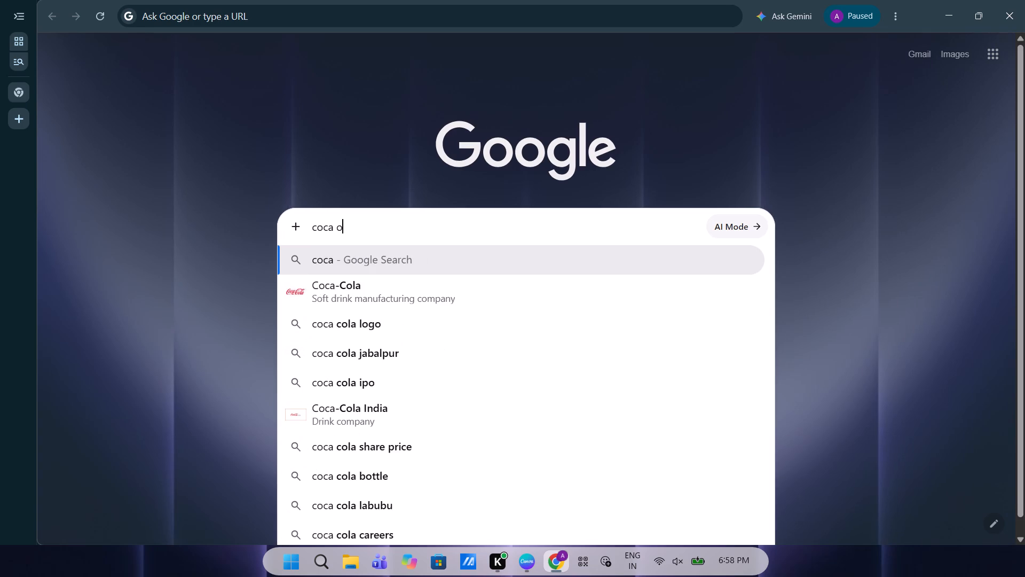
key("BackSpace")
type("cola")
key("Return")
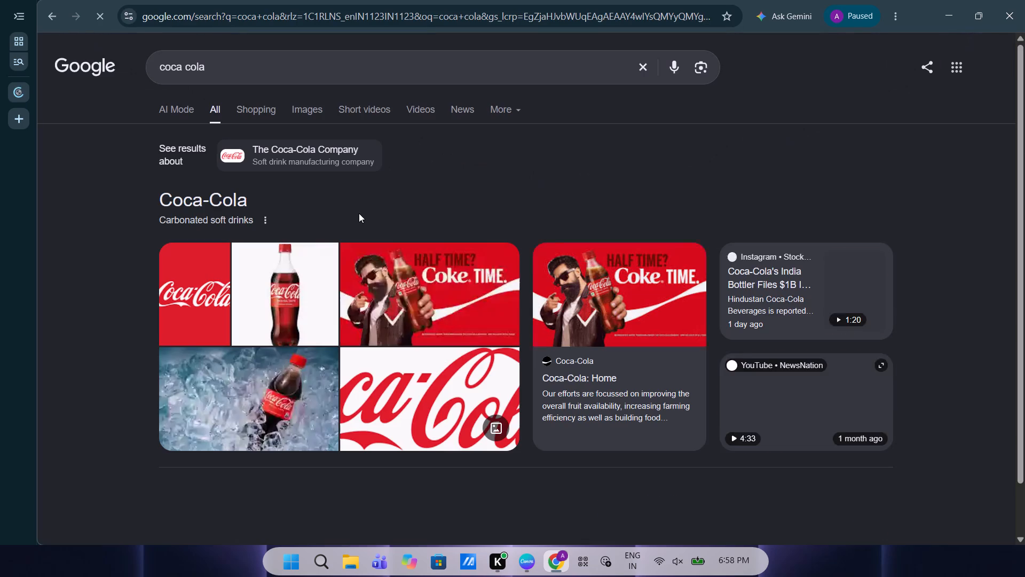
left_click(246, 109)
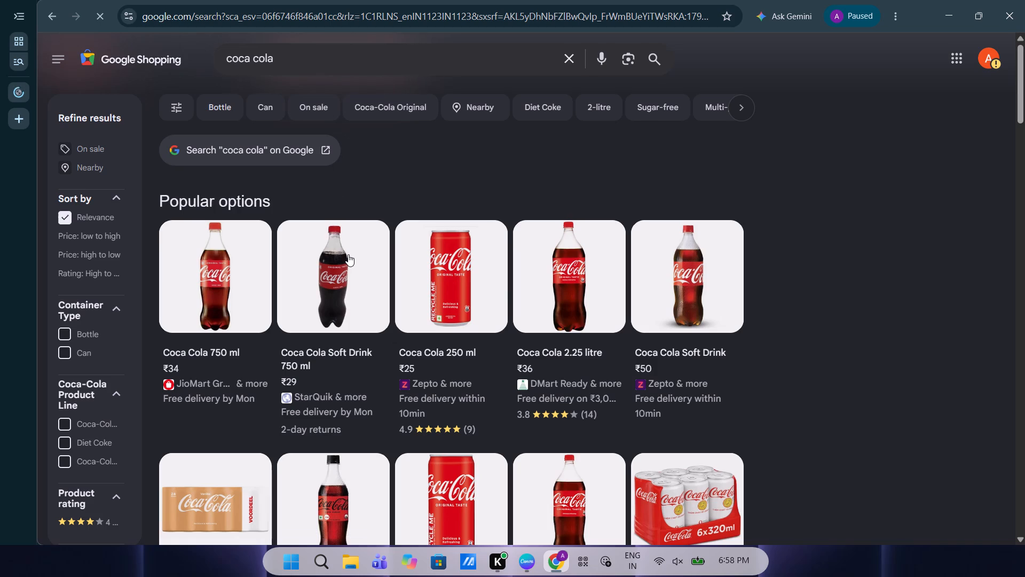
Leave the shopping results and look through the Google image results for "coca cola".
scroll(282, 100, "up", 1)
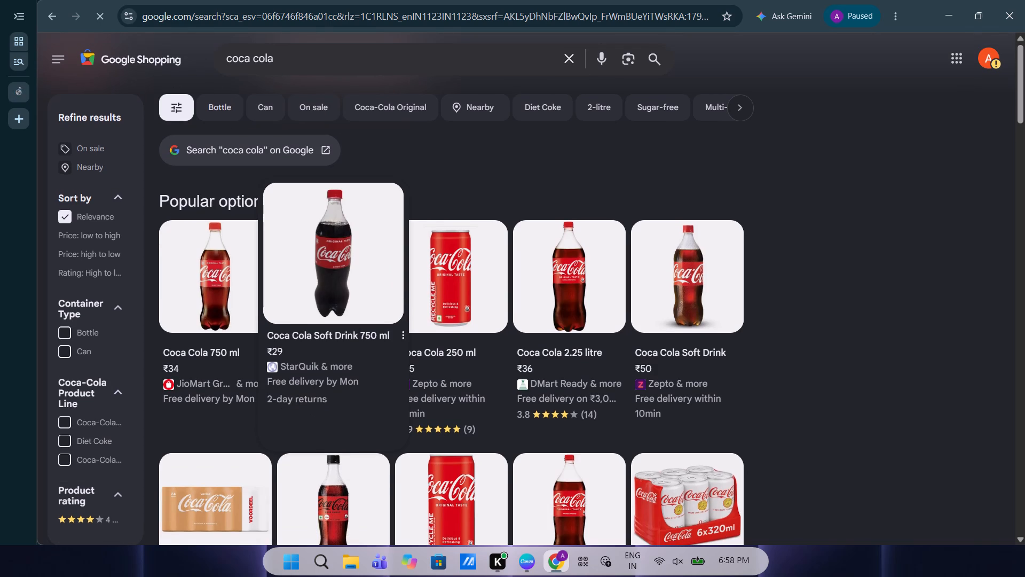
left_click(54, 20)
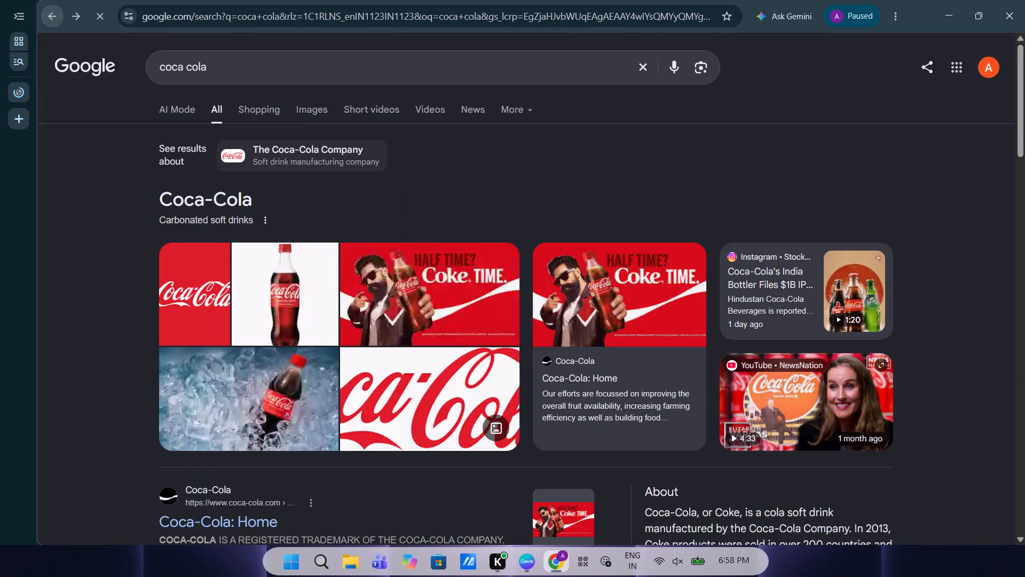
left_click(318, 113)
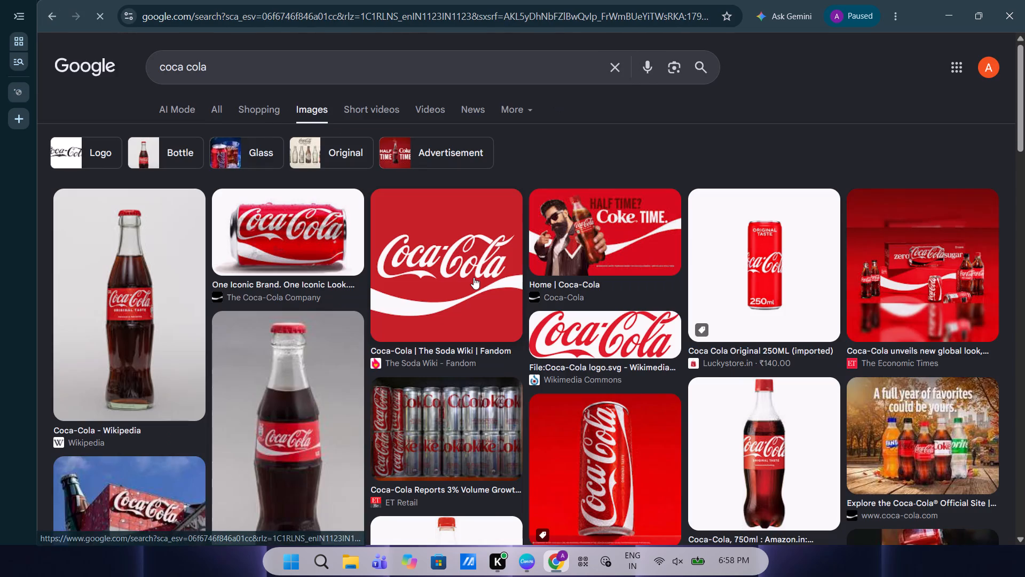
scroll(426, 322, "down", 1)
scroll(426, 322, "up", 1)
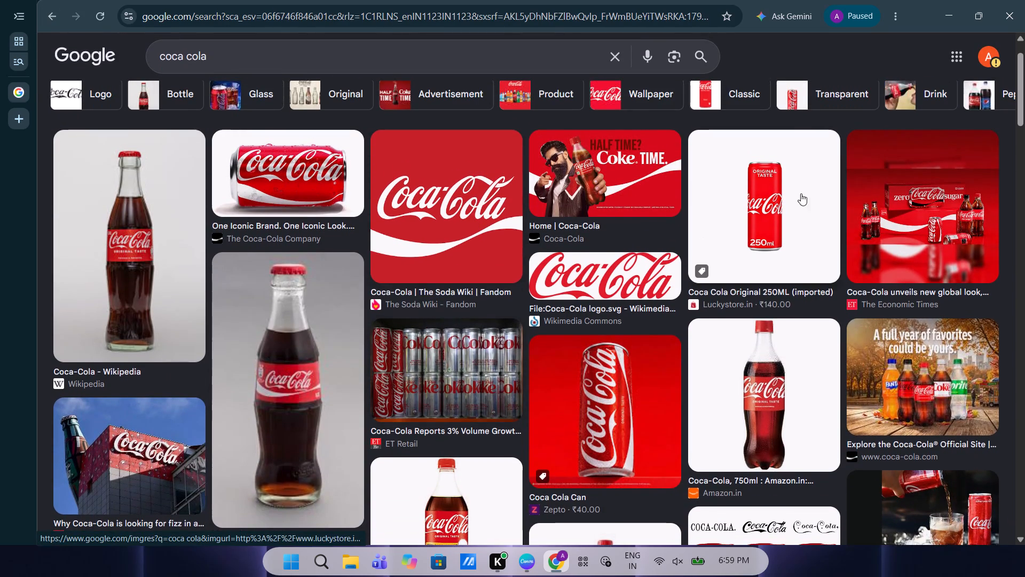
scroll(637, 295, "down", 4)
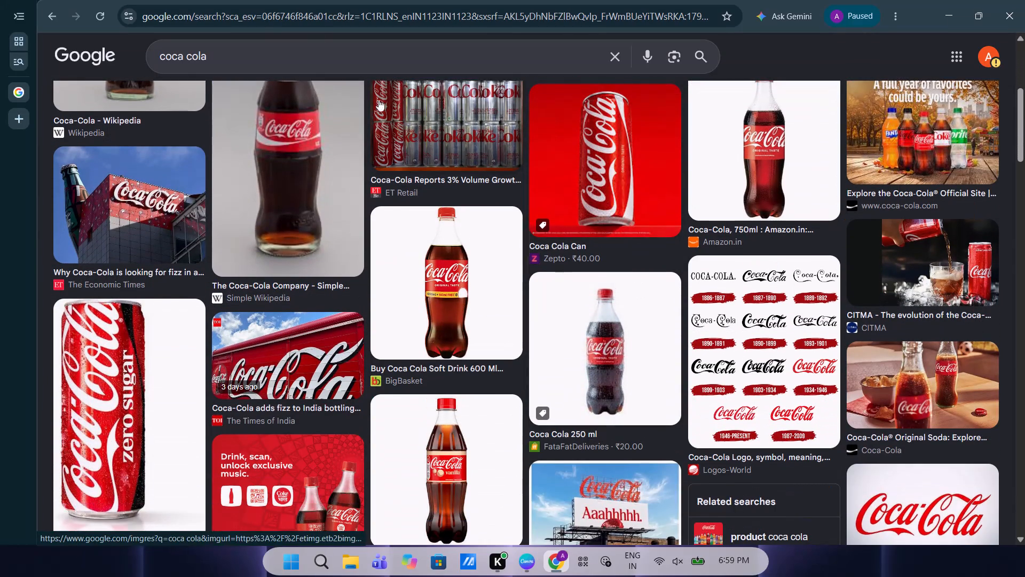
Extend the Google image search to "coca cola can" and look through the results for a suitable can picture.
left_click(252, 64)
key("space")
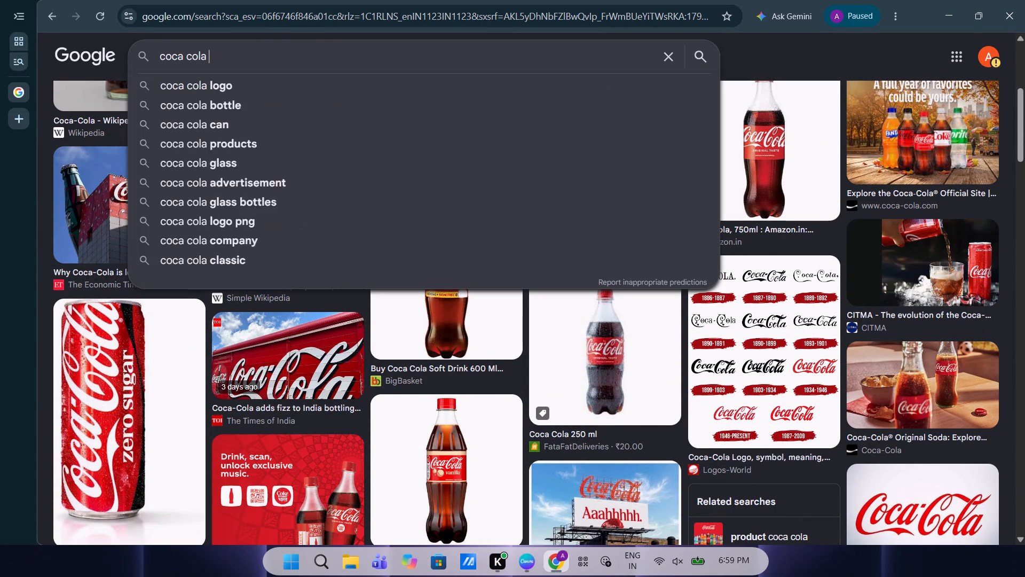
type("can")
key("Return")
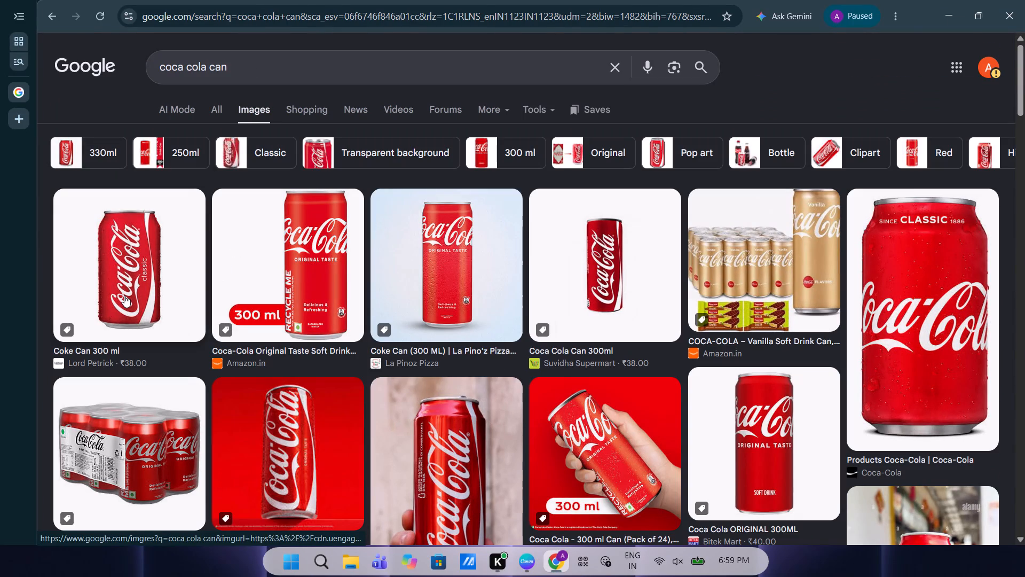
scroll(137, 298, "down", 1)
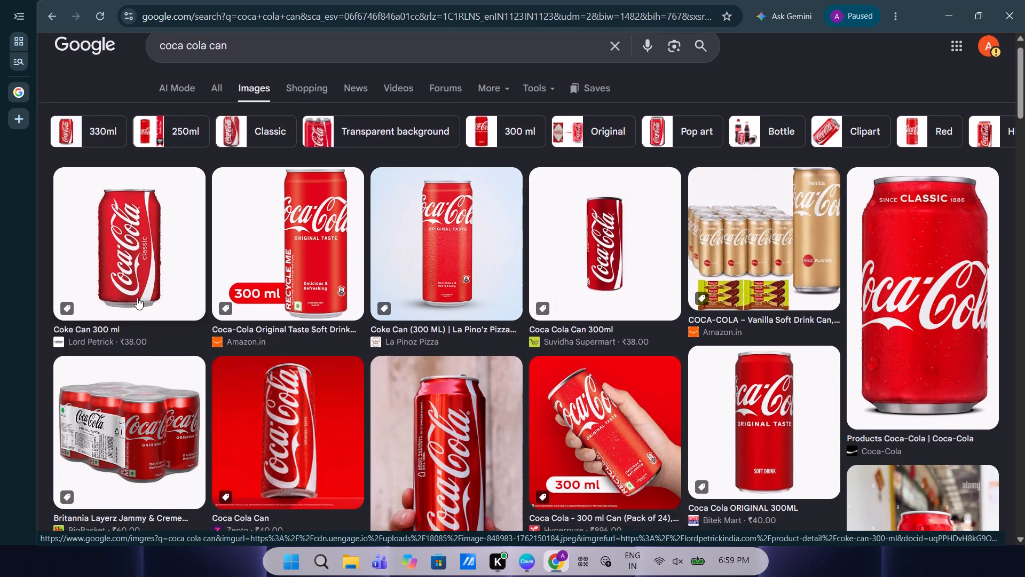
scroll(137, 298, "down", 1)
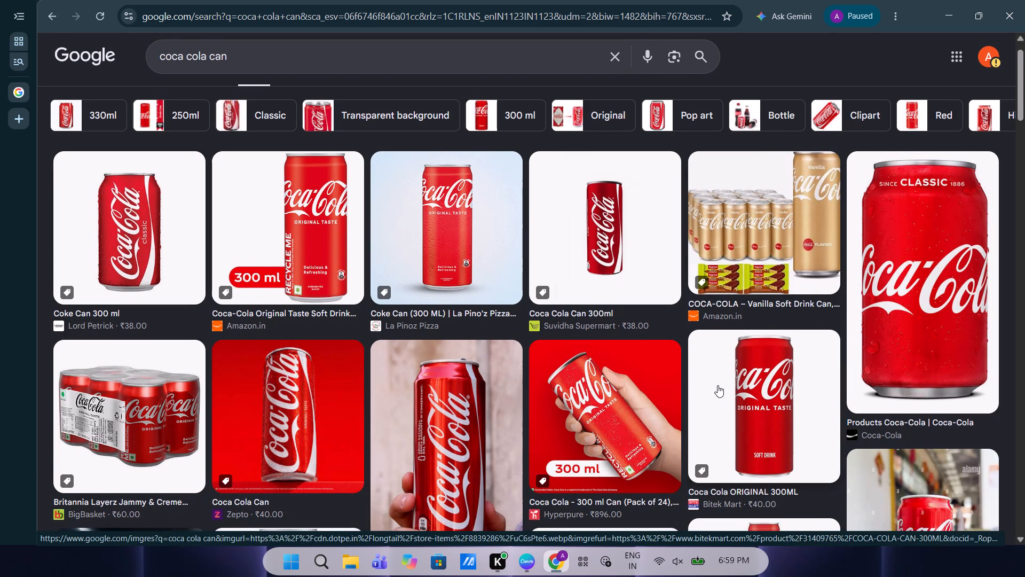
scroll(599, 411, "down", 3)
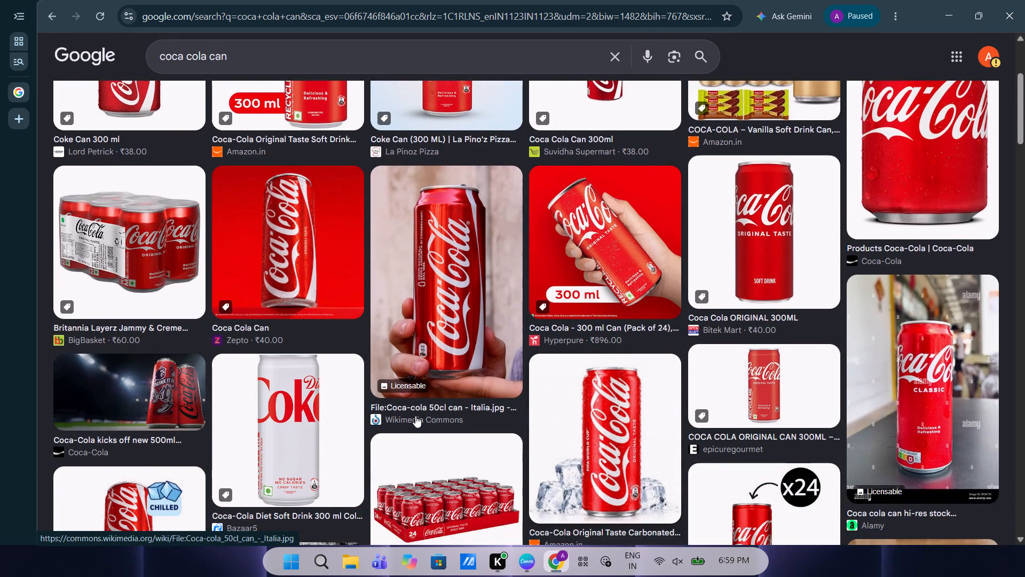
scroll(415, 416, "down", 4)
scroll(556, 346, "down", 1)
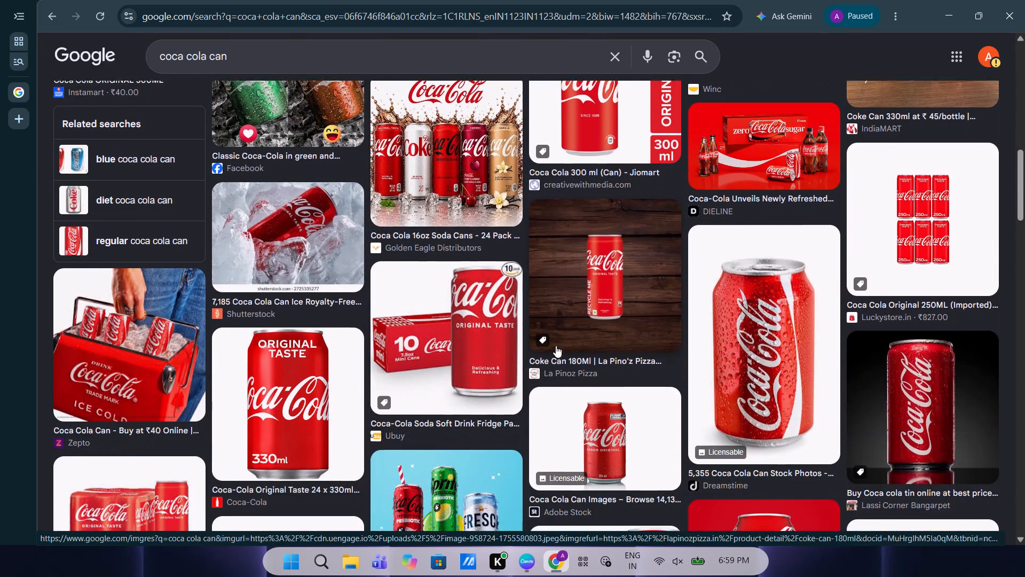
scroll(556, 346, "down", 1)
scroll(406, 415, "down", 1)
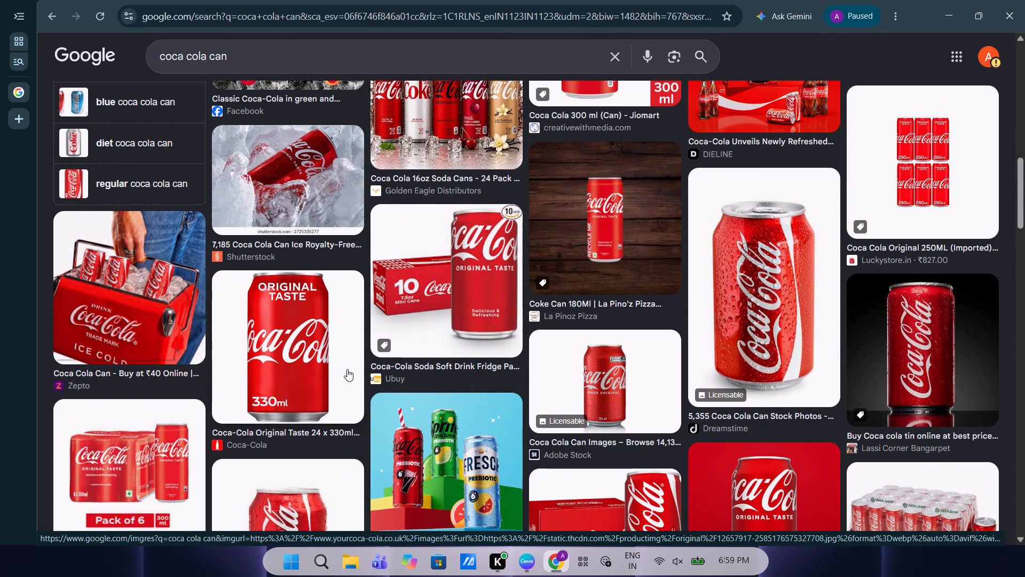
scroll(347, 369, "down", 1)
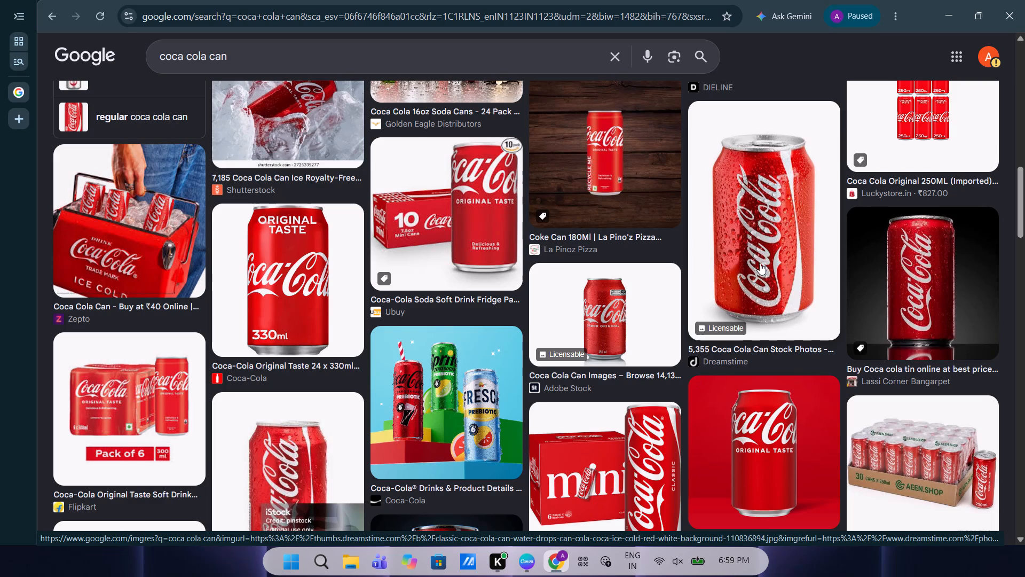
scroll(753, 252, "up", 5)
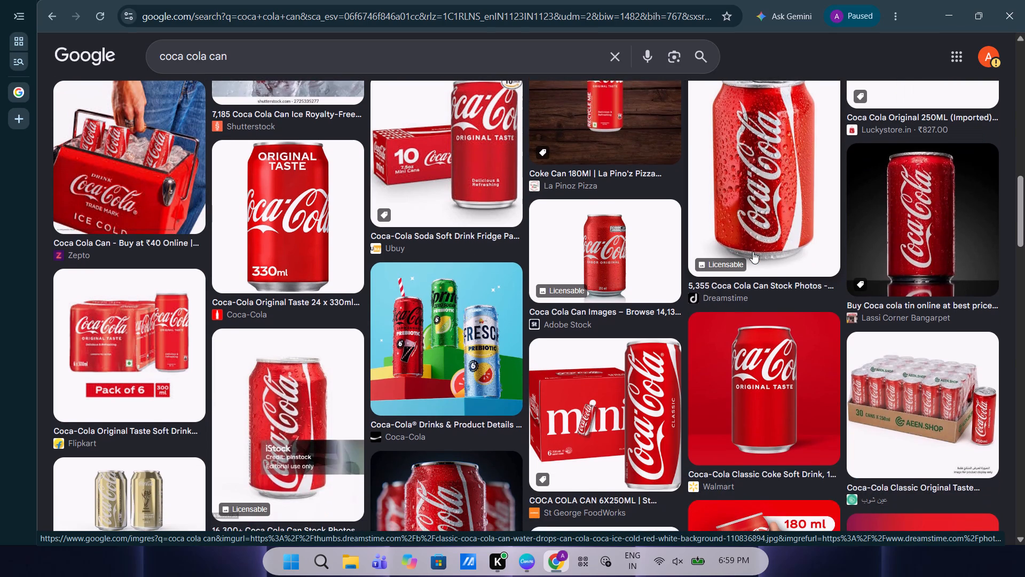
scroll(753, 252, "up", 3)
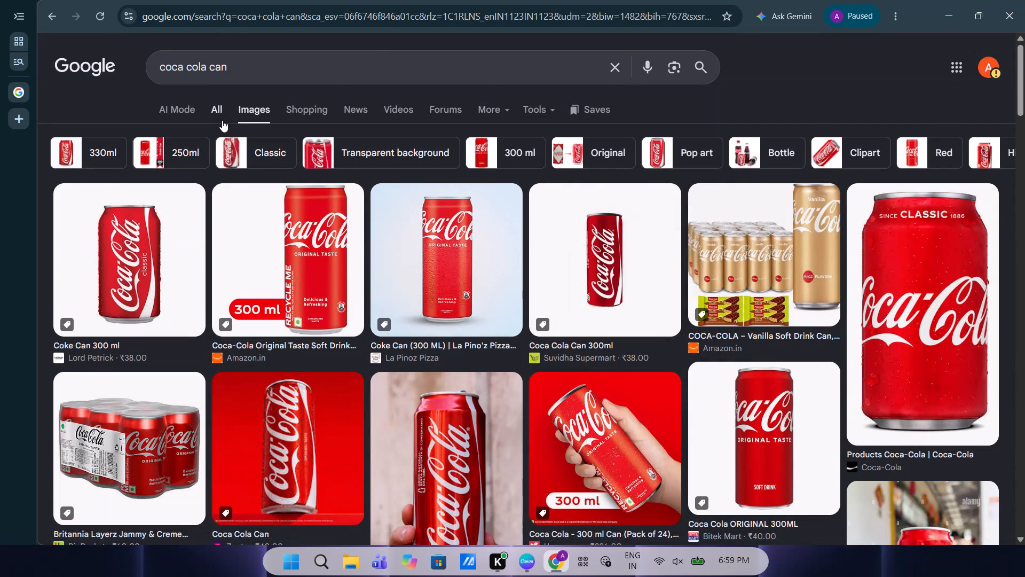
Narrow the can images to Classic, look through them and preview the Coke Can 300 ml picture from Lord Petrick.
left_click(243, 144)
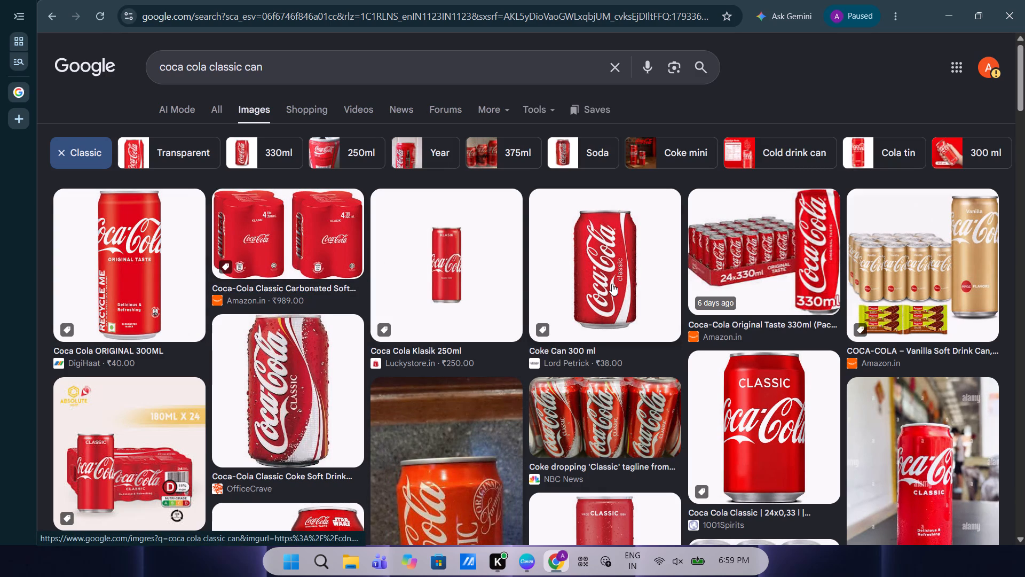
scroll(612, 284, "down", 1)
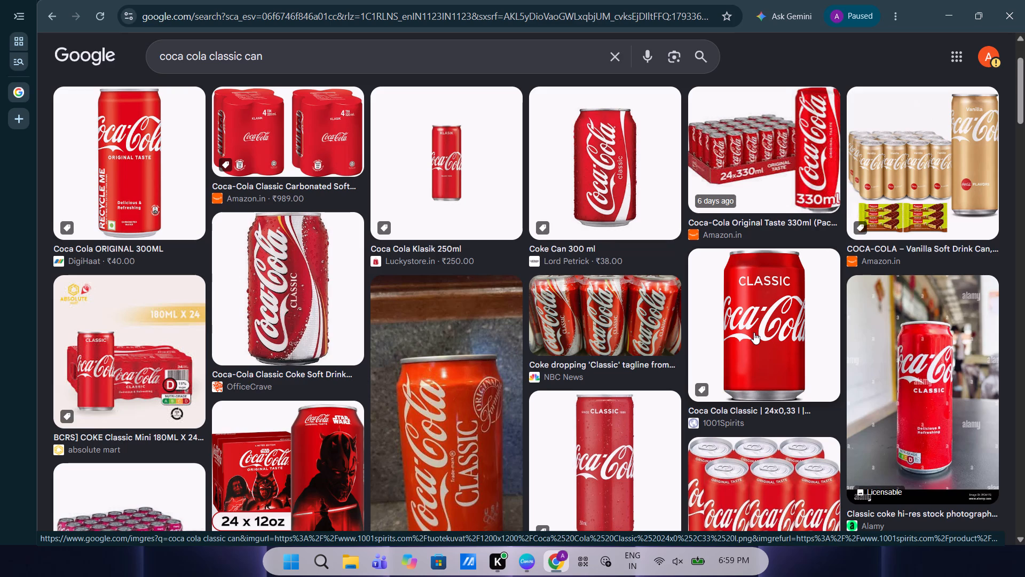
scroll(754, 332, "down", 1)
scroll(628, 418, "down", 1)
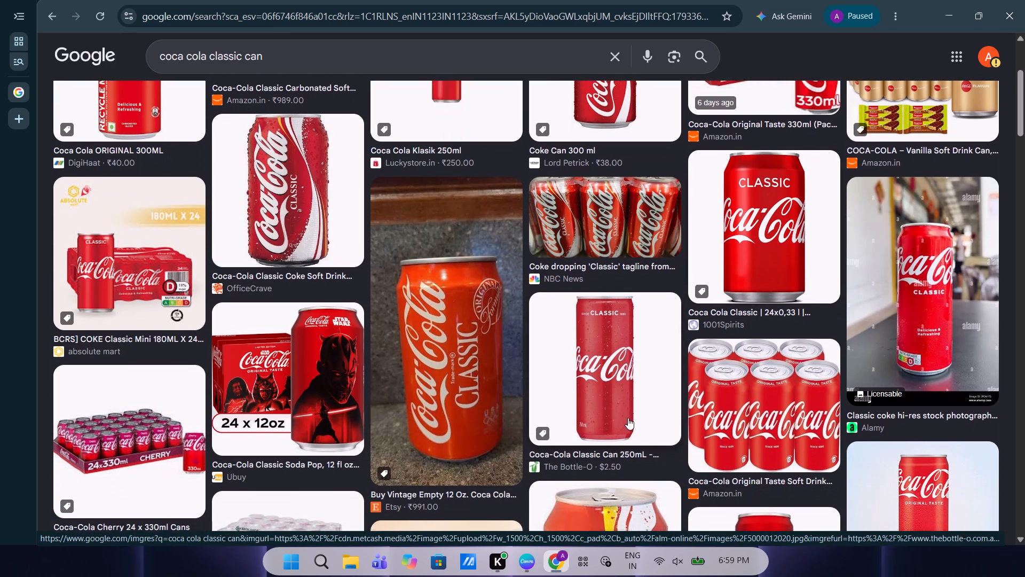
scroll(628, 418, "down", 1)
scroll(735, 252, "up", 3)
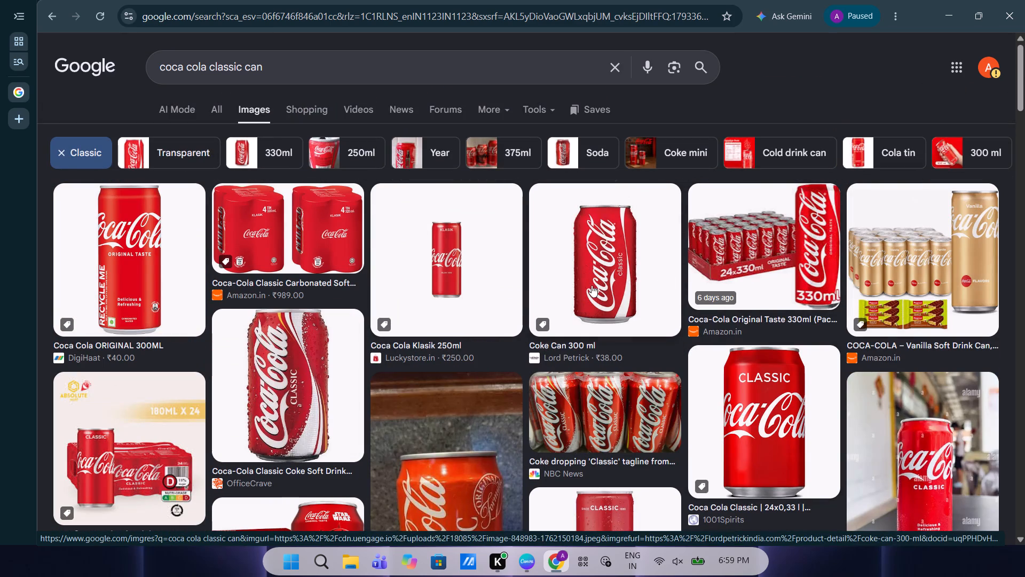
left_click(595, 284)
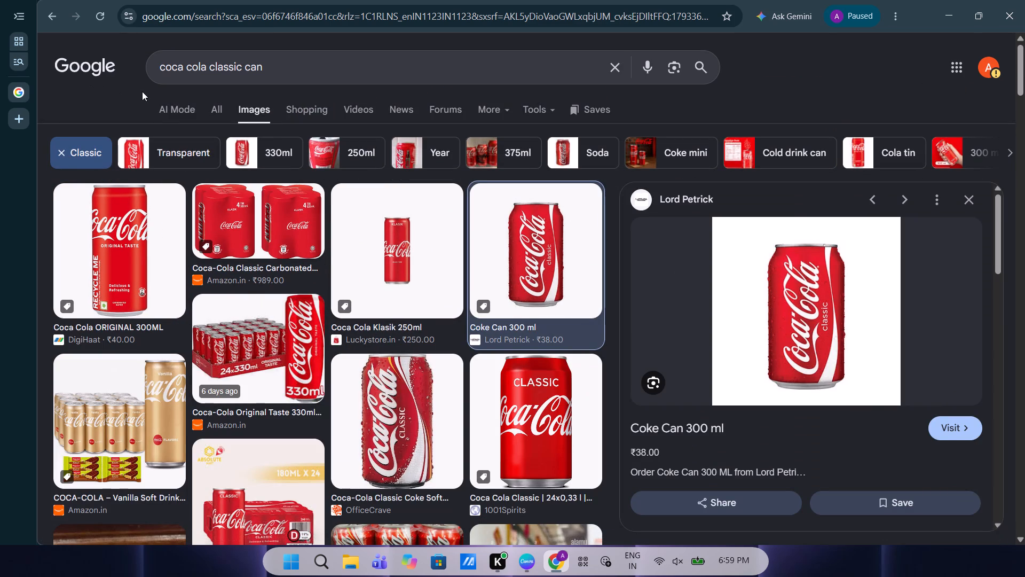
Reload the image results for "coca cola classic can", browse further and preview the Coca Cola ORIGINAL 300ML picture from Bitek Mart.
left_click(210, 108)
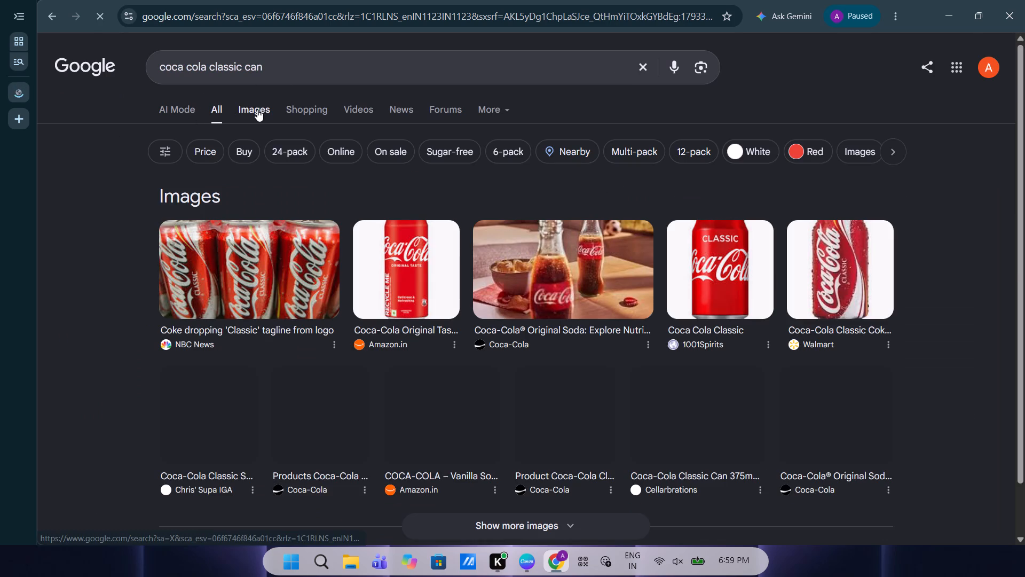
left_click(257, 110)
scroll(353, 223, "down", 2)
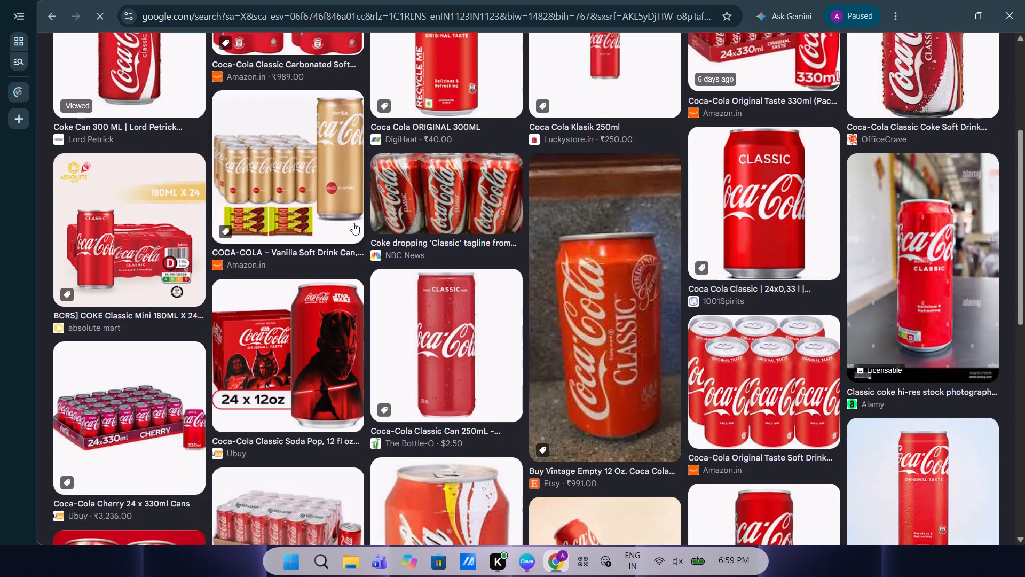
scroll(353, 223, "down", 4)
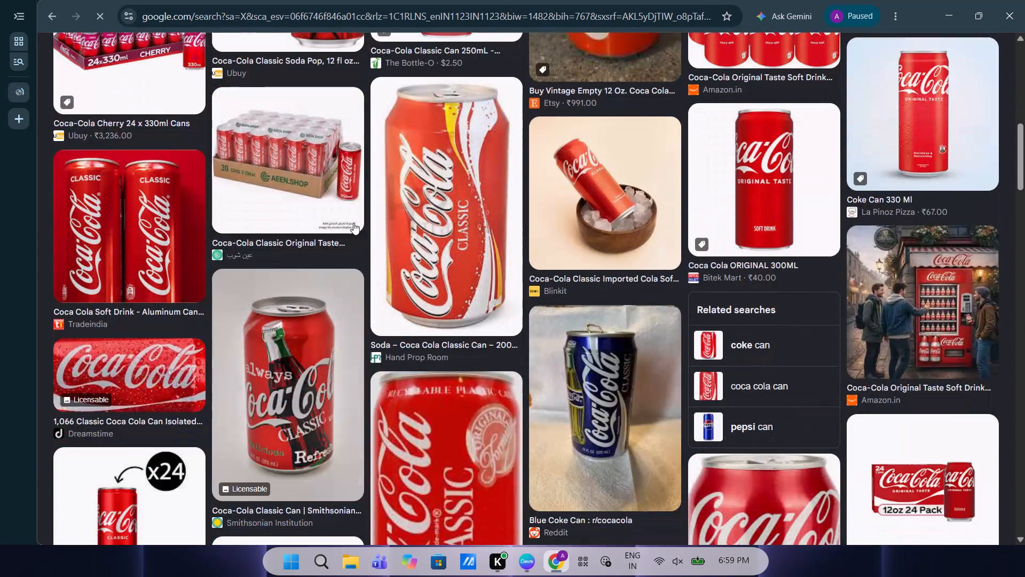
scroll(353, 223, "down", 1)
left_click(742, 166)
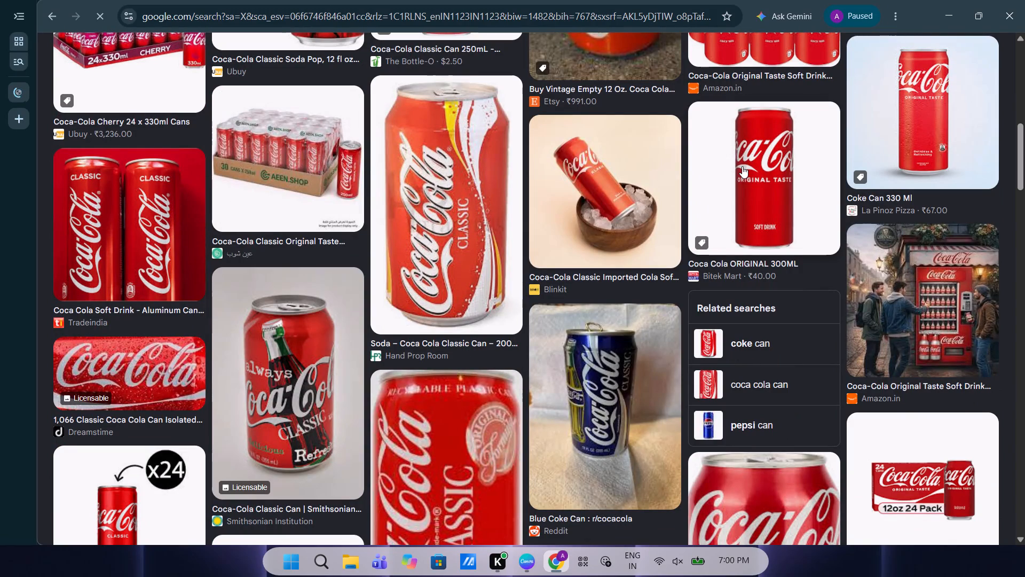
scroll(218, 469, "up", 2)
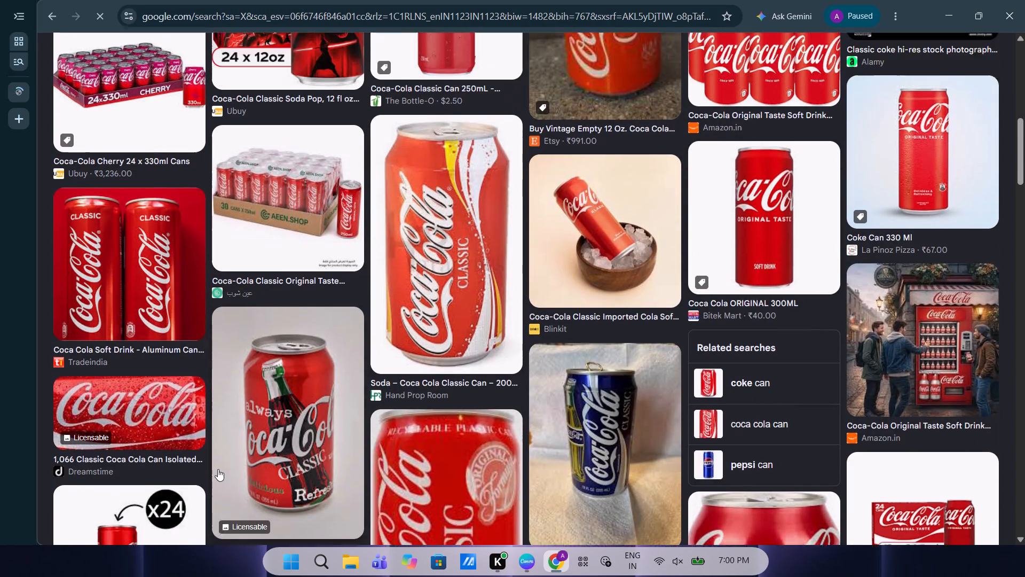
scroll(218, 469, "up", 3)
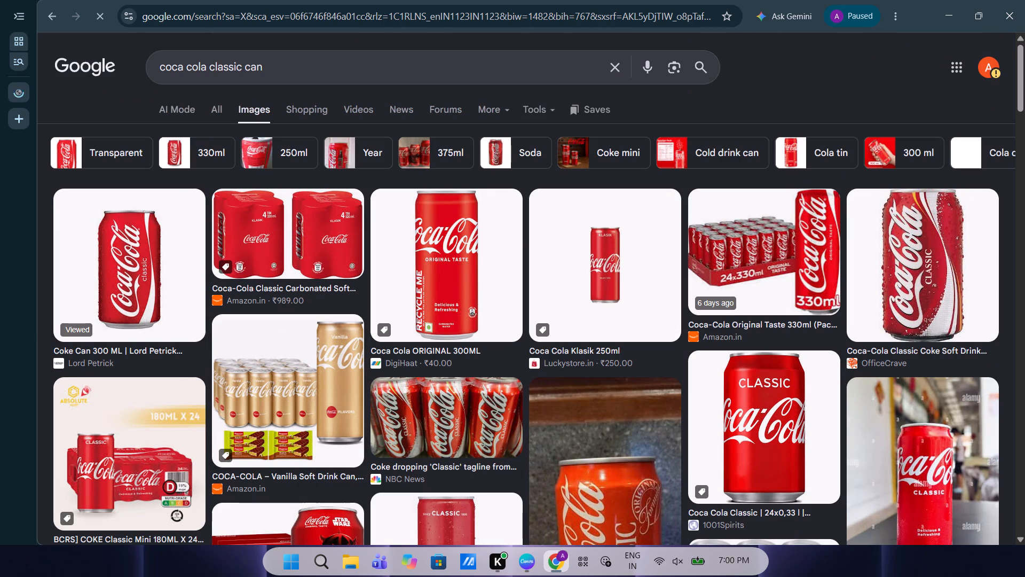
Change the image search to "real coca cola classic can".
left_click(159, 67)
key("space")
type("real")
key("space")
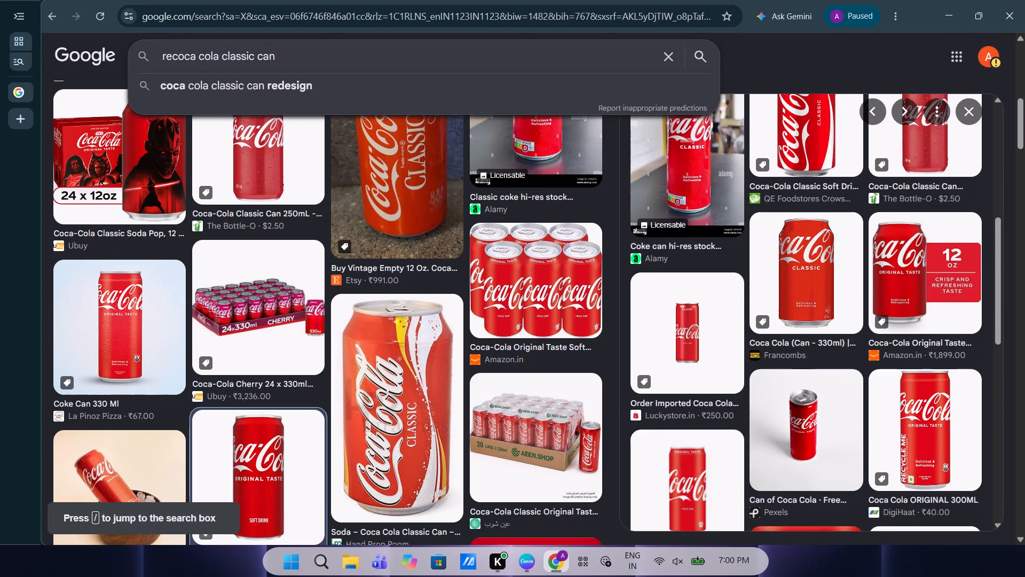
left_click(170, 60)
key("a")
type("l")
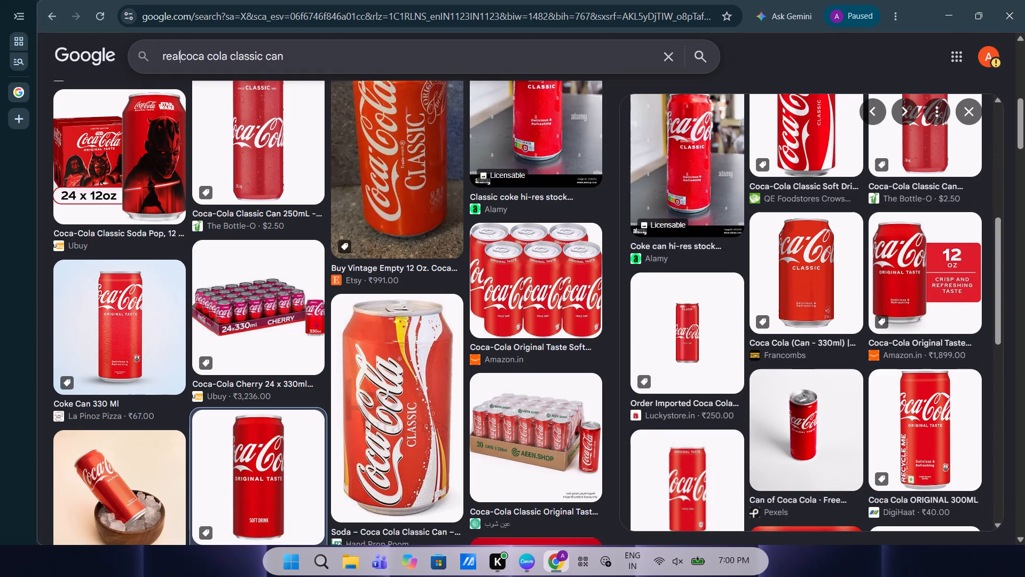
key("space")
key("Return")
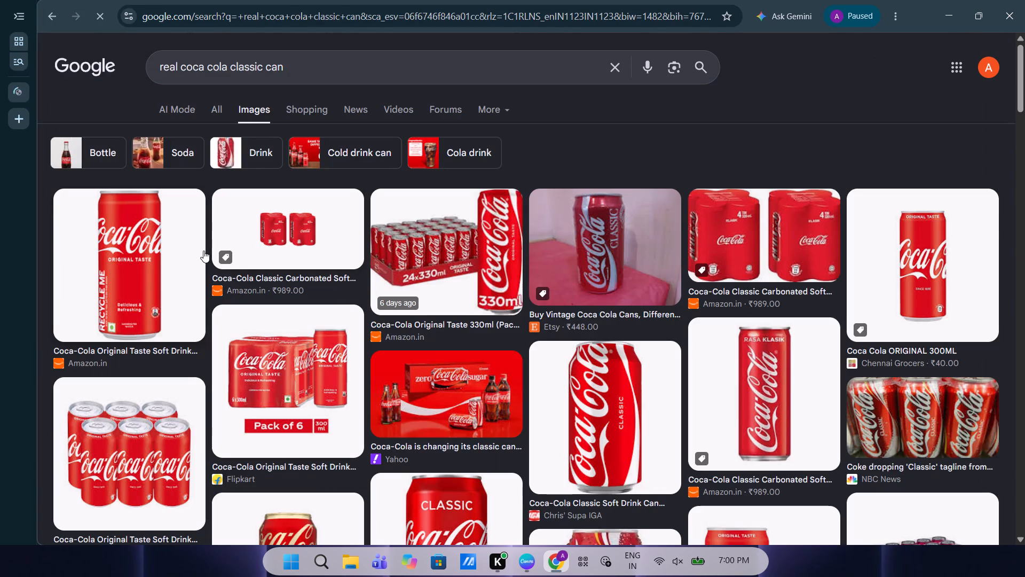
Open the Amazon.in picture of the Coca-Cola Original Taste can and save it as a JPEG in the Pictures folder.
left_click(96, 281)
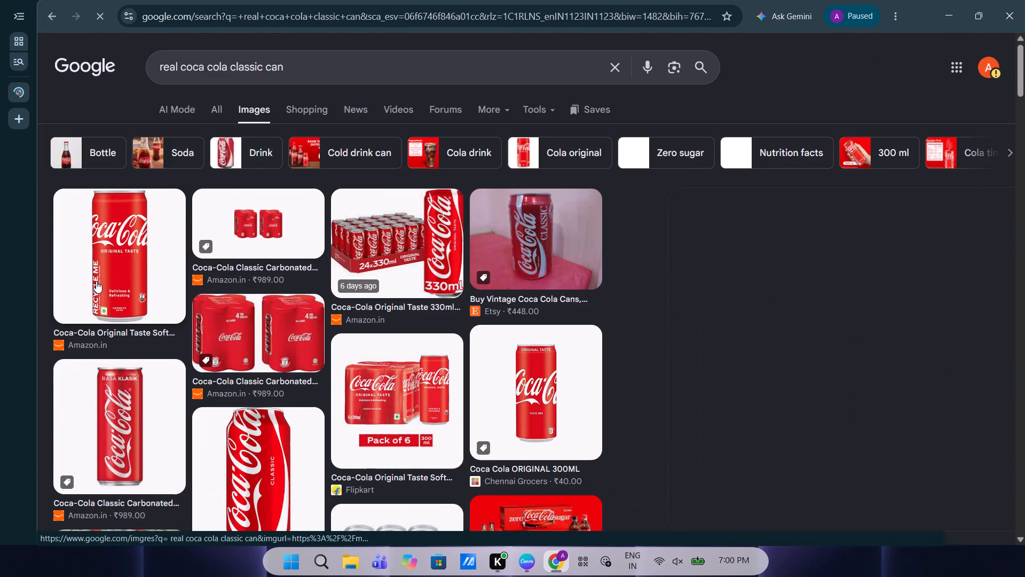
right_click(786, 300)
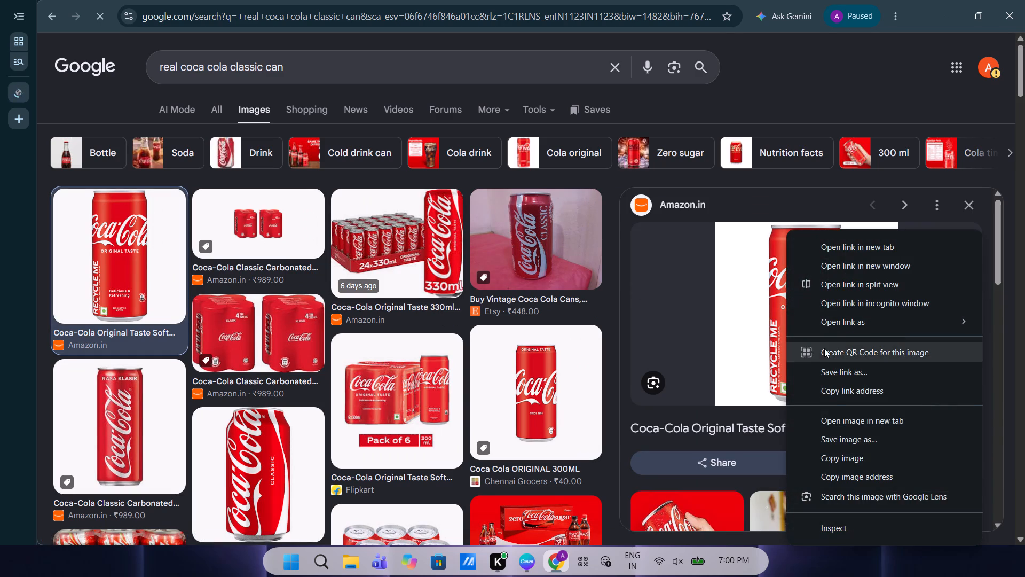
left_click(834, 446)
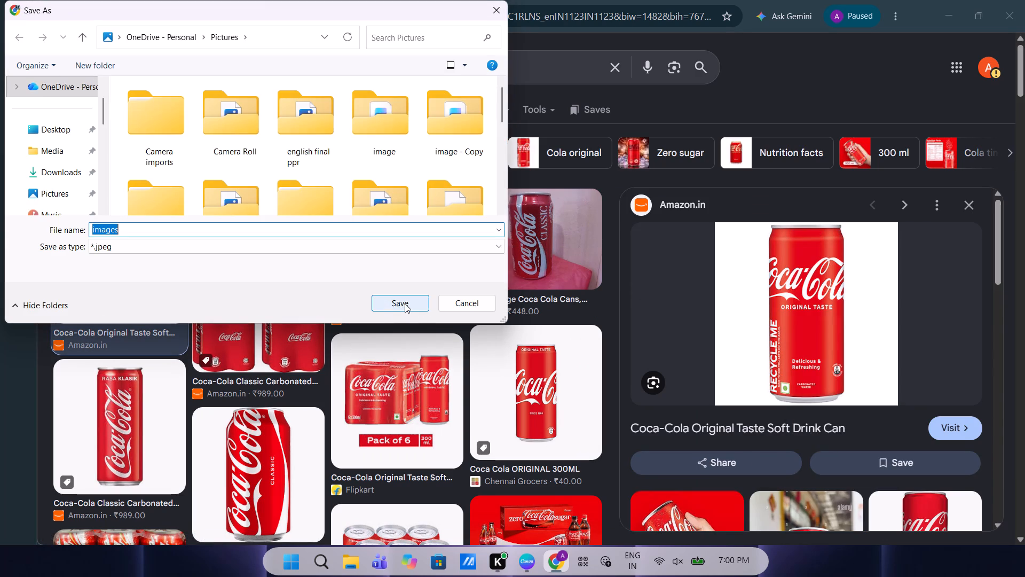
left_click(56, 191)
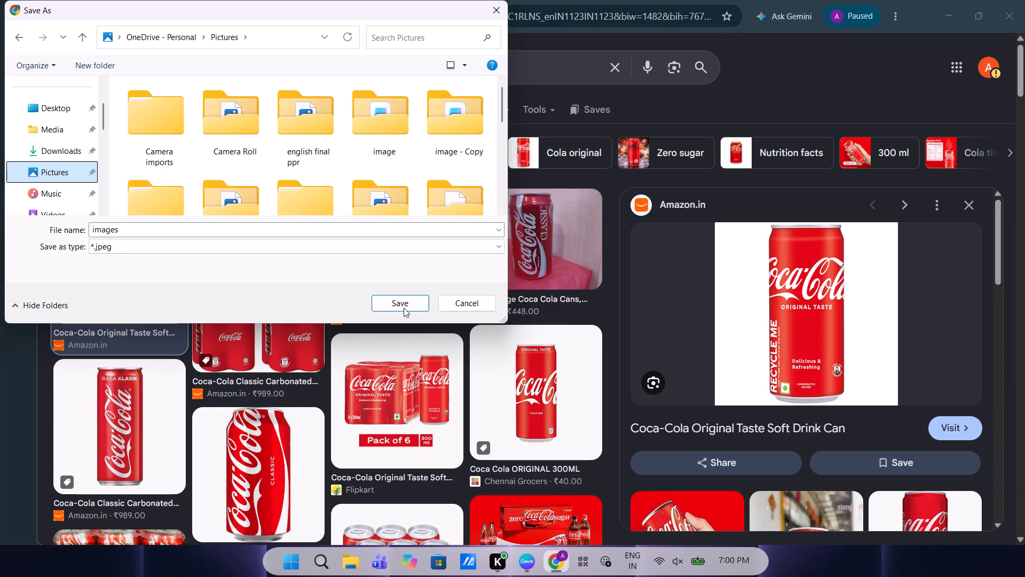
scroll(102, 200, "down", 1)
left_click(57, 120)
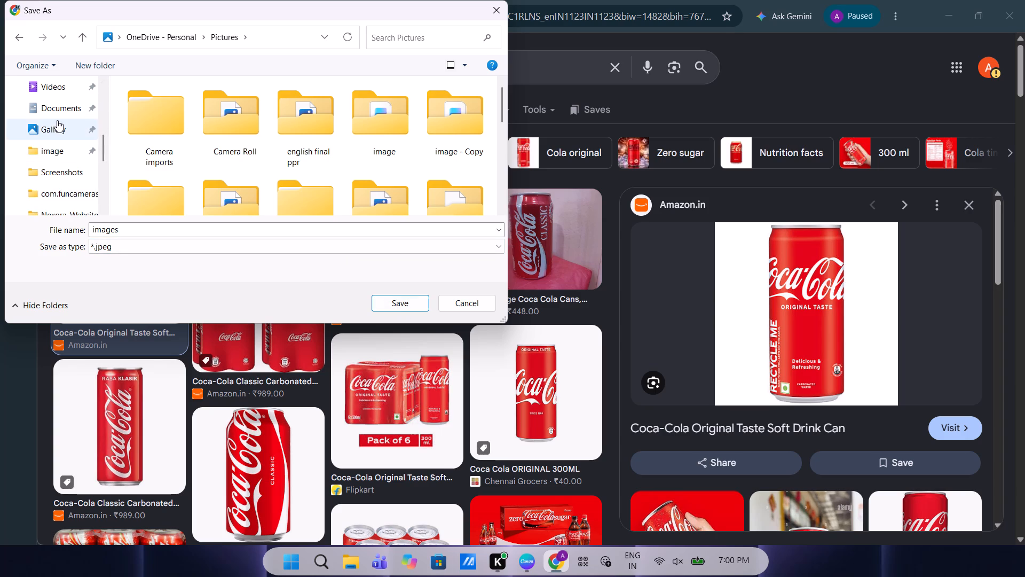
left_click(395, 300)
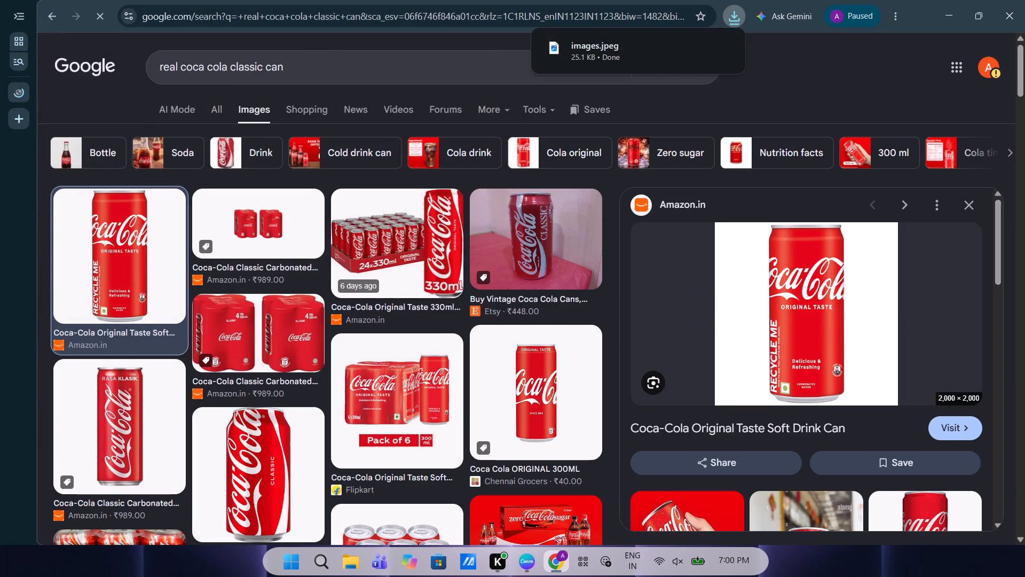
Change the image search to "real coca cola cherry".
left_click(328, 50)
key("BackSpace")
key("BackSpace")
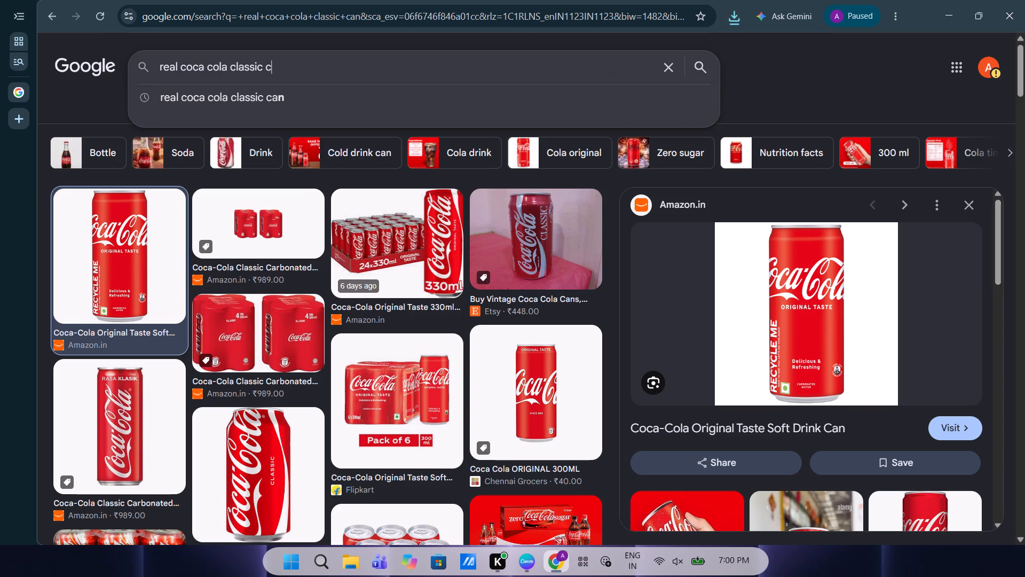
key("BackSpace")
key("BackSpace")
key("BackSpace")
key("BackSpace")
key("BackSpace")
key("BackSpace")
key("BackSpace")
key("BackSpace")
key("BackSpace")
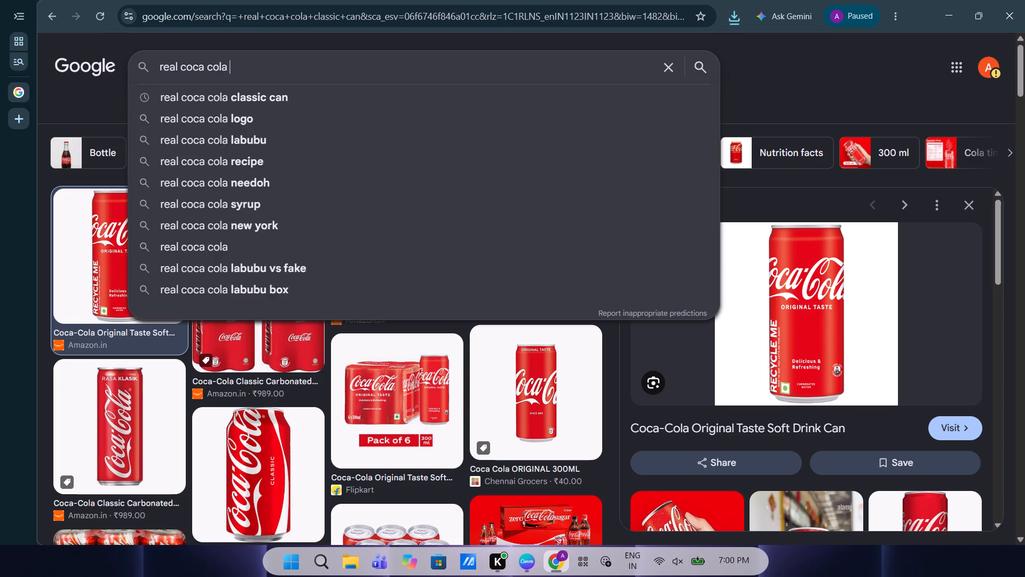
type("cherry")
key("Return")
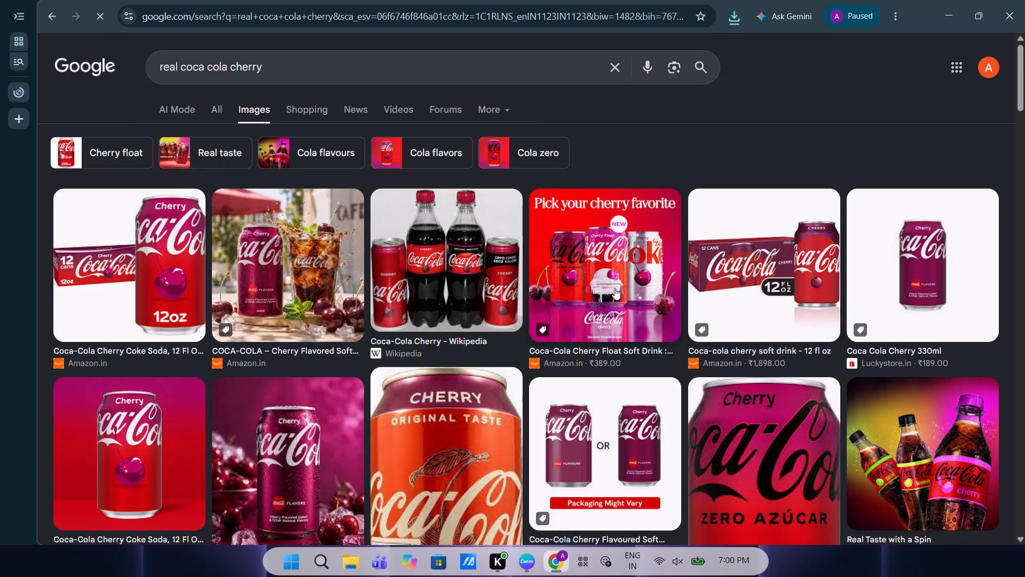
Open the Luckystore.in picture of the Coca Cola Cherry 330ml can and save it as a WebP in the Pictures folder.
scroll(614, 288, "down", 1)
left_click(947, 235)
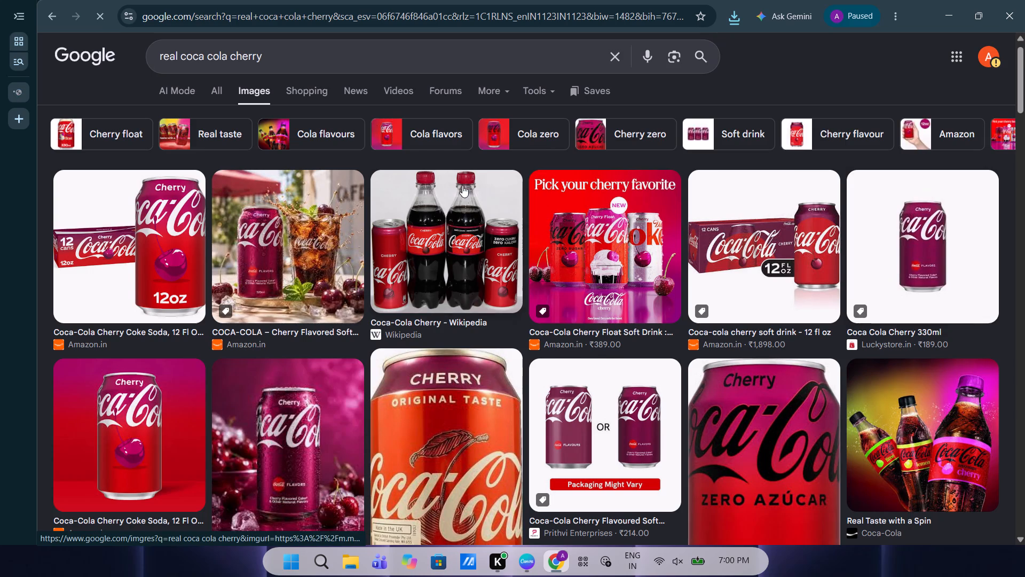
right_click(785, 263)
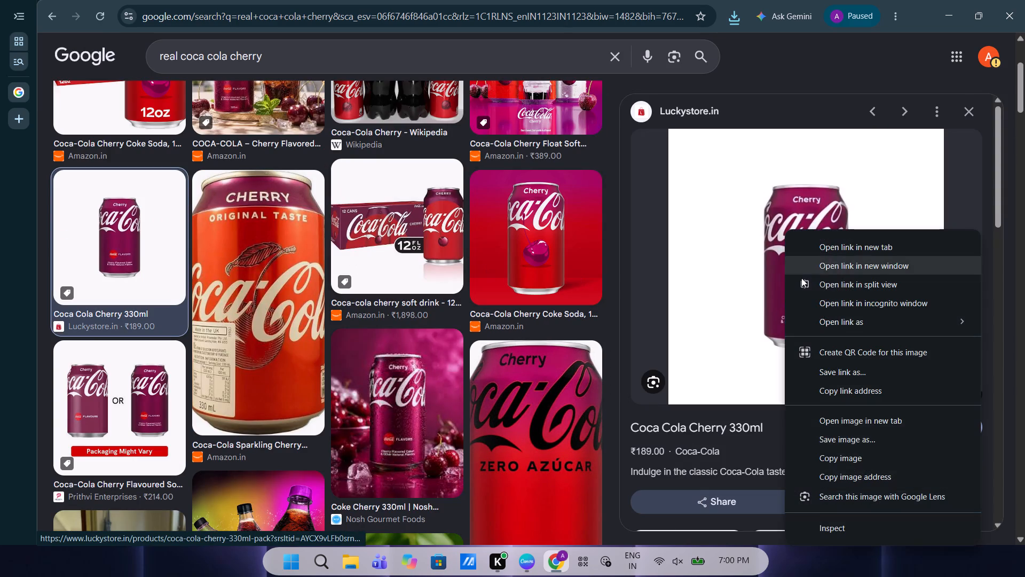
left_click_drag(850, 463, 849, 470)
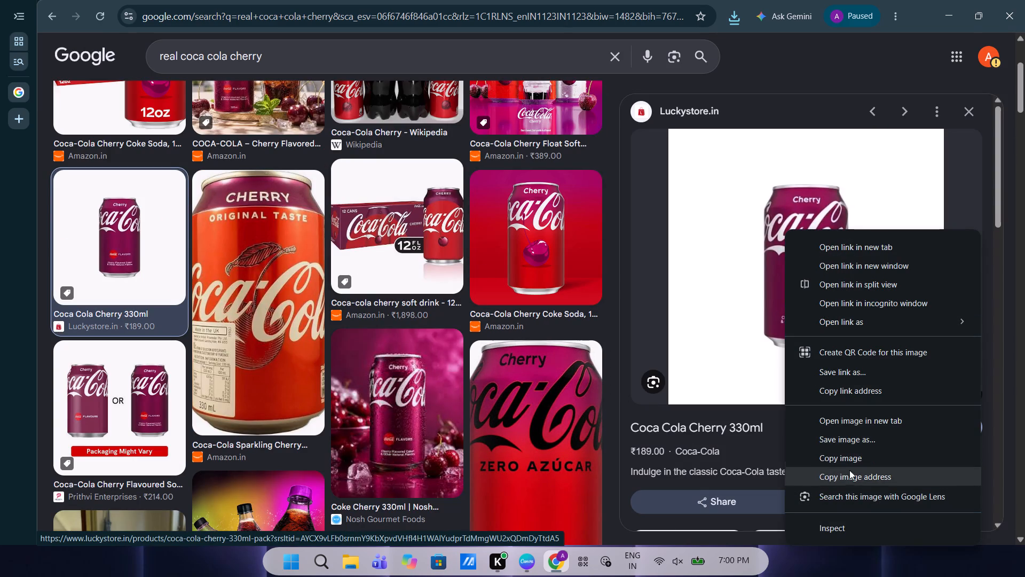
left_click_drag(849, 470, 853, 449)
right_click(838, 329)
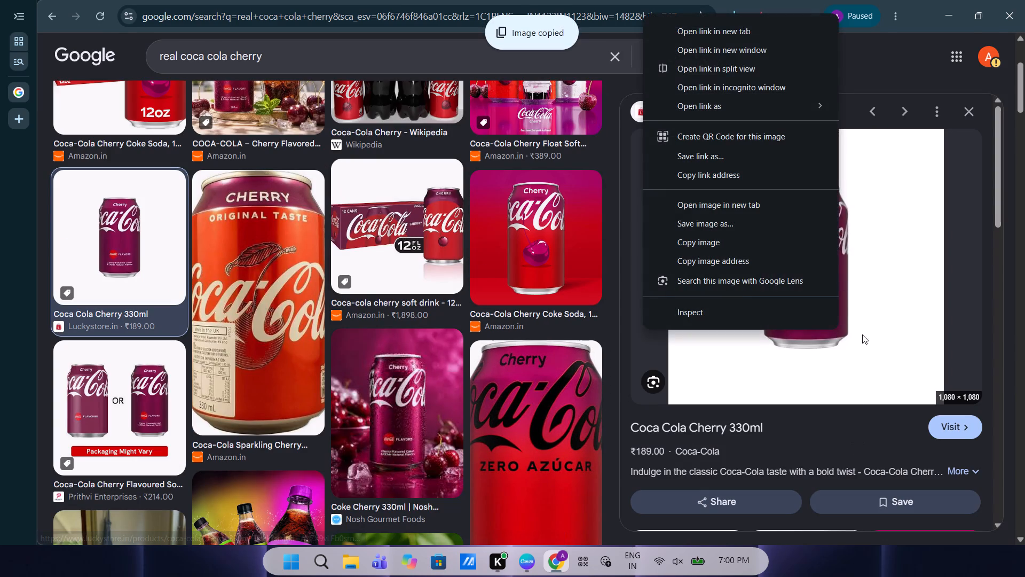
left_click(730, 219)
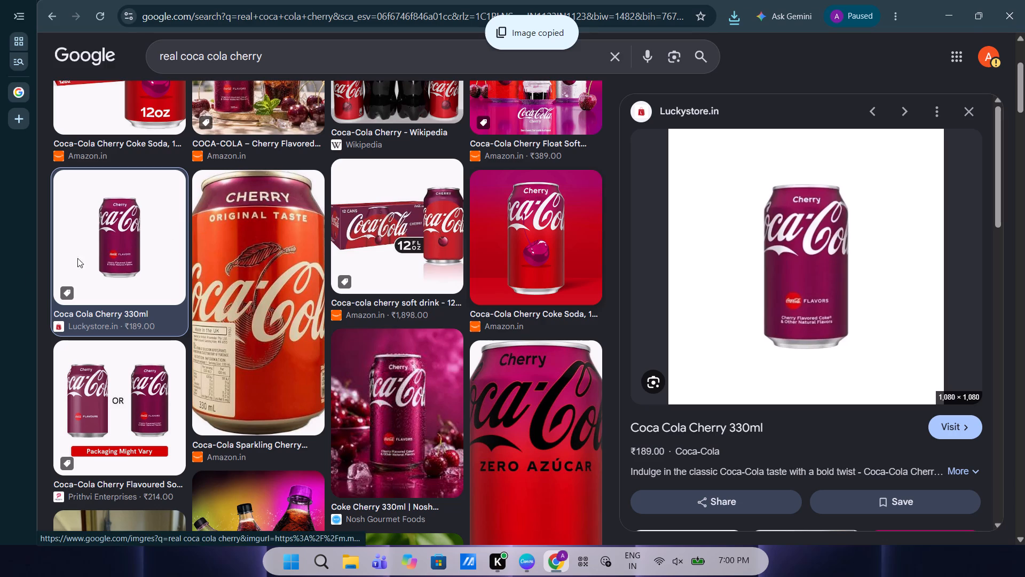
scroll(44, 199, "down", 1)
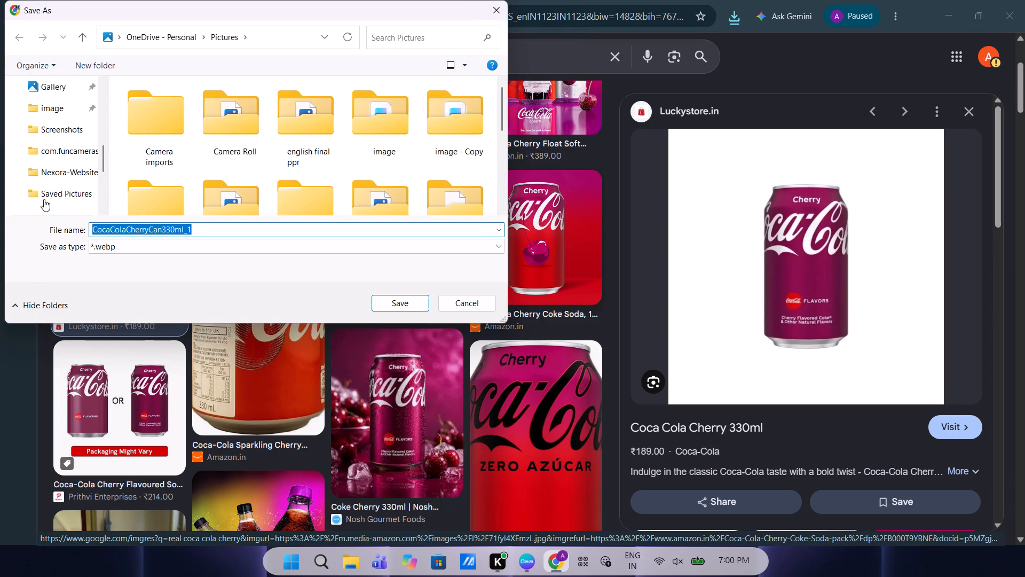
scroll(49, 104, "up", 1)
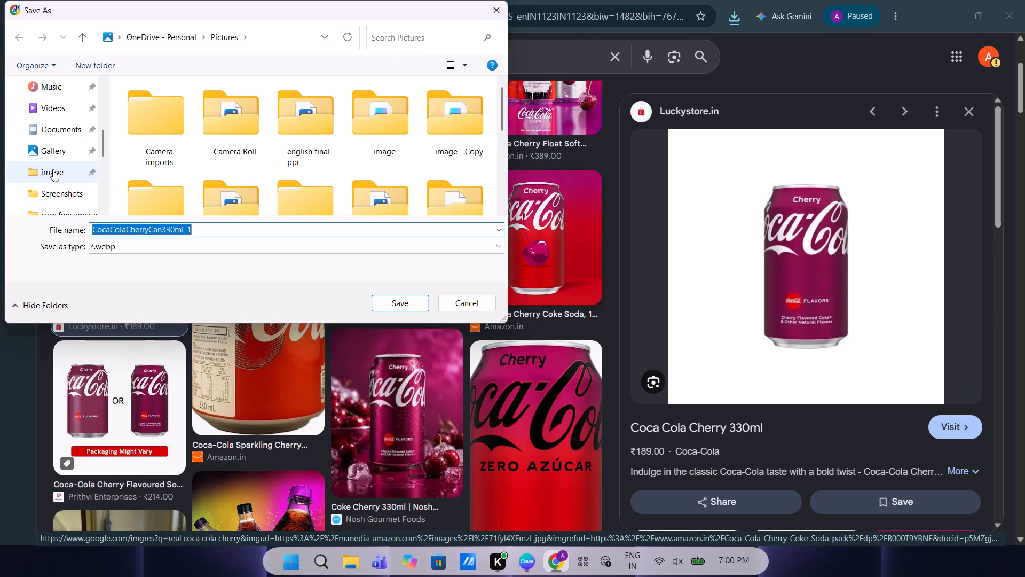
left_click(62, 156)
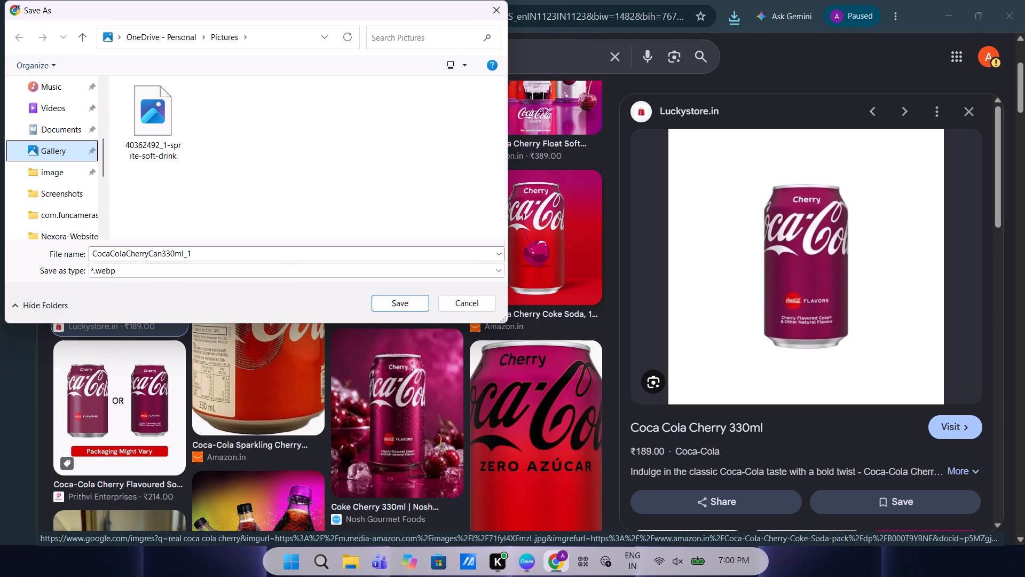
left_click(391, 300)
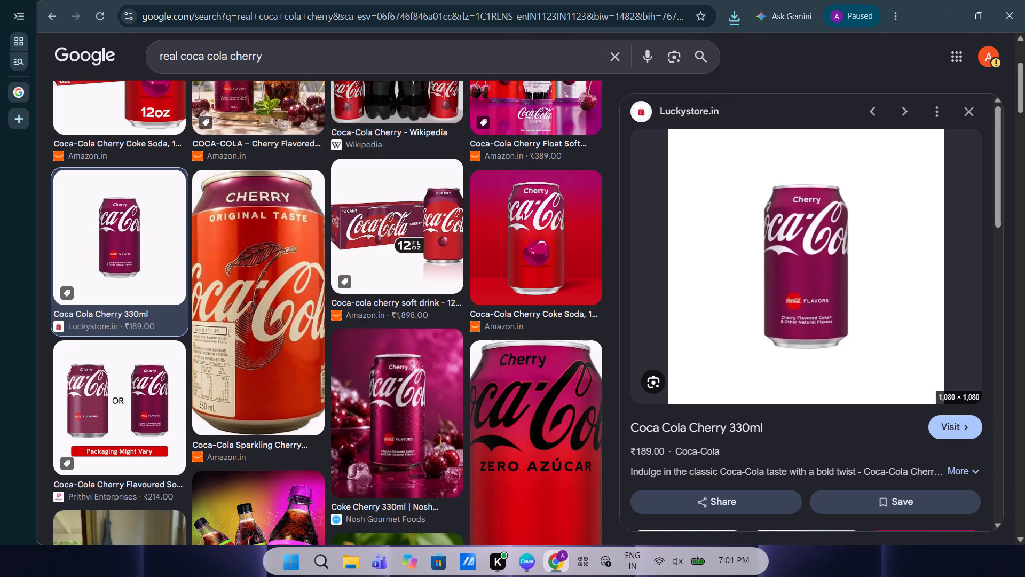
Change the image search to "real coca cola coffe" and look through the coffee can pictures.
left_click(284, 55)
key("BackSpace")
key("BackSpace")
key("BackSpace")
key("BackSpace")
key("BackSpace")
key("BackSpace")
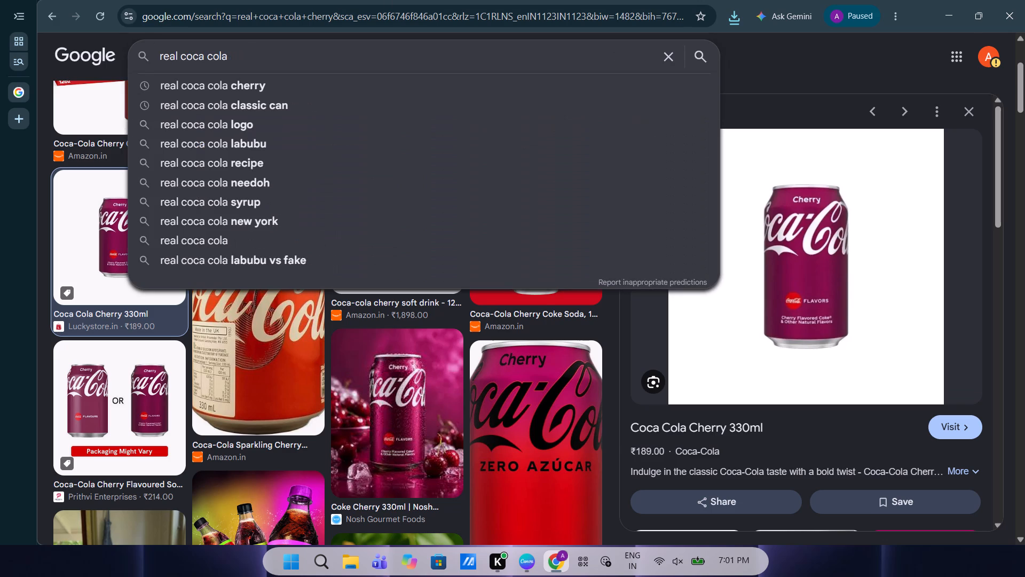
type("coffe")
key("Return")
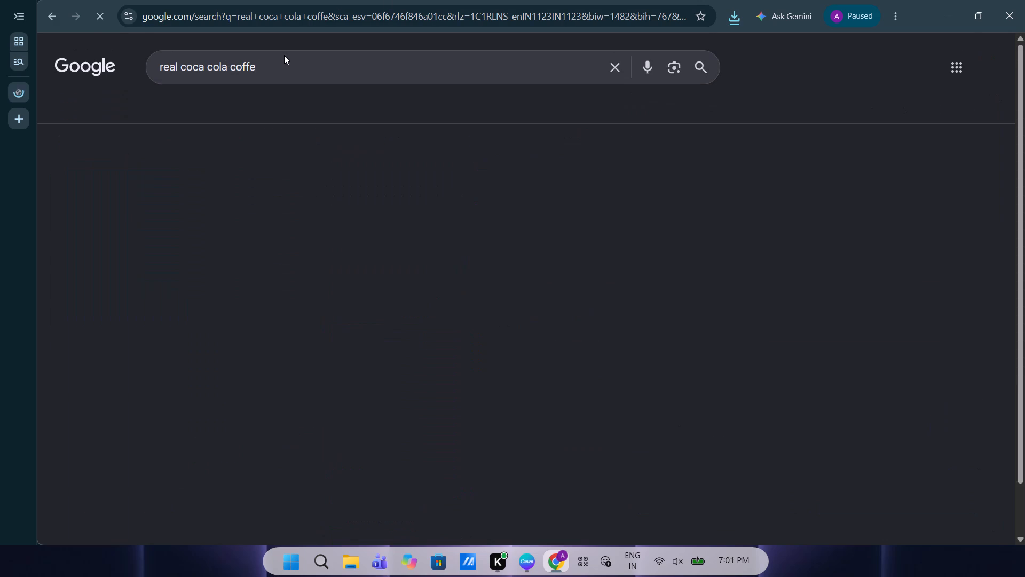
scroll(286, 340, "down", 5)
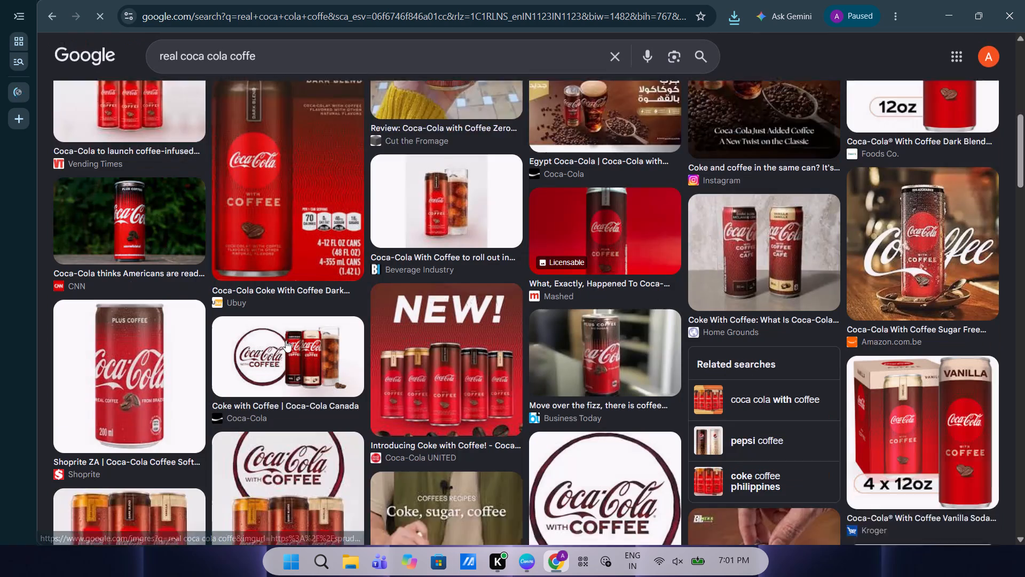
scroll(286, 340, "down", 6)
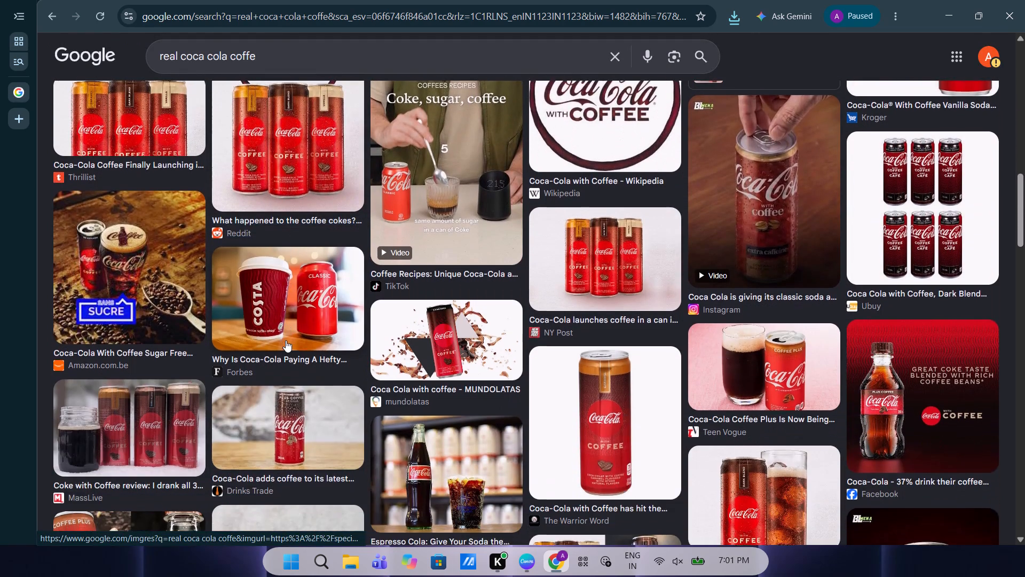
scroll(286, 340, "down", 6)
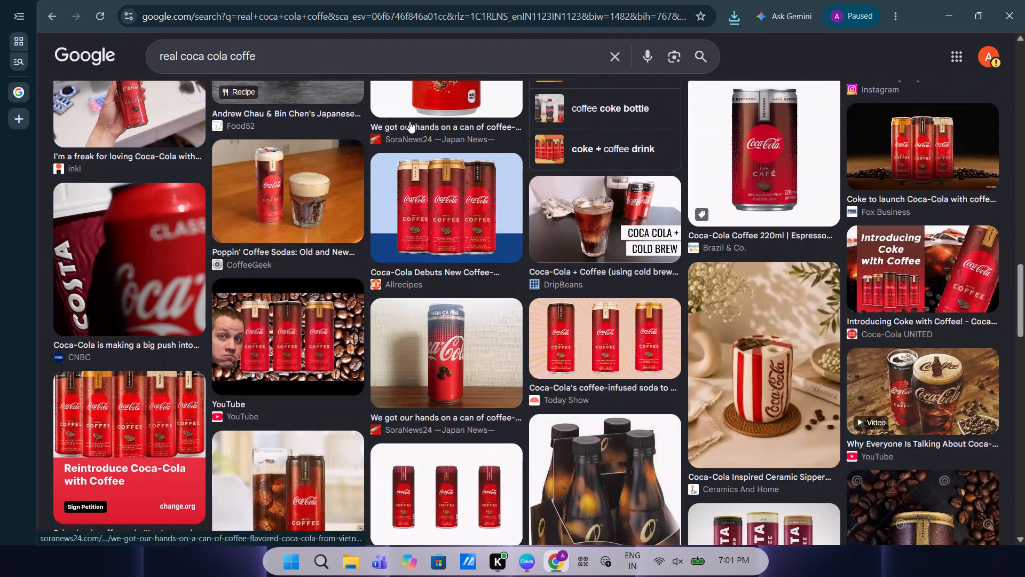
scroll(325, 248, "down", 4)
Change the image search to "real coca cola beige color".
left_click(263, 48)
key("BackSpace")
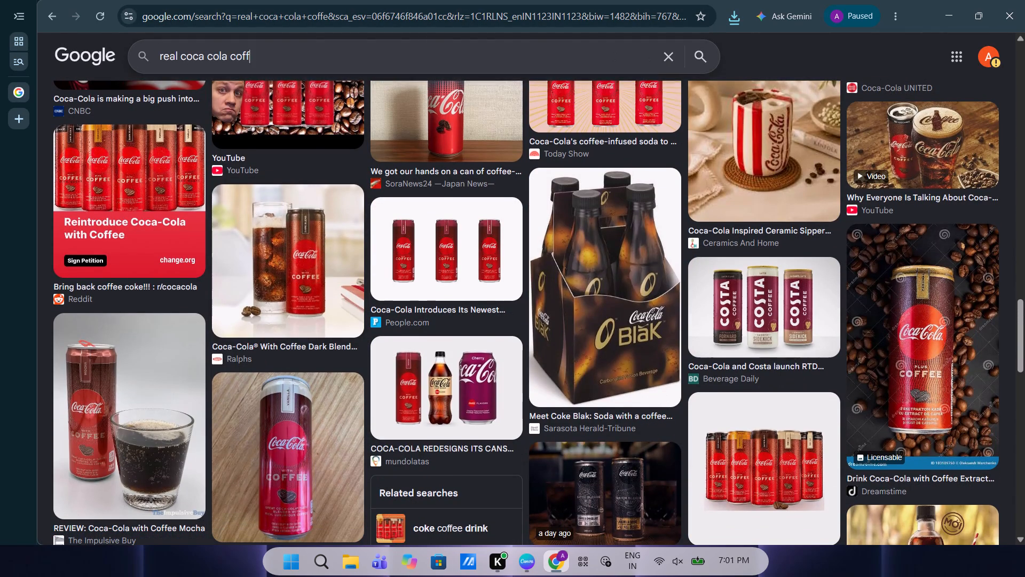
key("BackSpace")
key("BackSpace")
key("BackSpace")
key("BackSpace")
type("beige clo")
key("BackSpace")
key("BackSpace")
type("oloe")
key("BackSpace")
key("r")
key("Return")
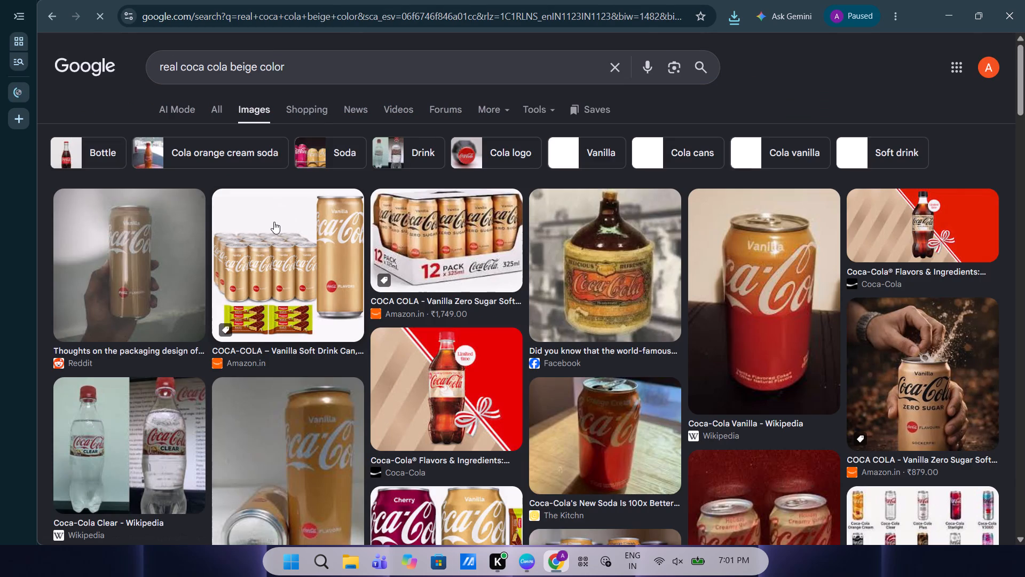
Look through the beige Coca-Cola image results for a suitable can picture.
scroll(385, 272, "down", 1)
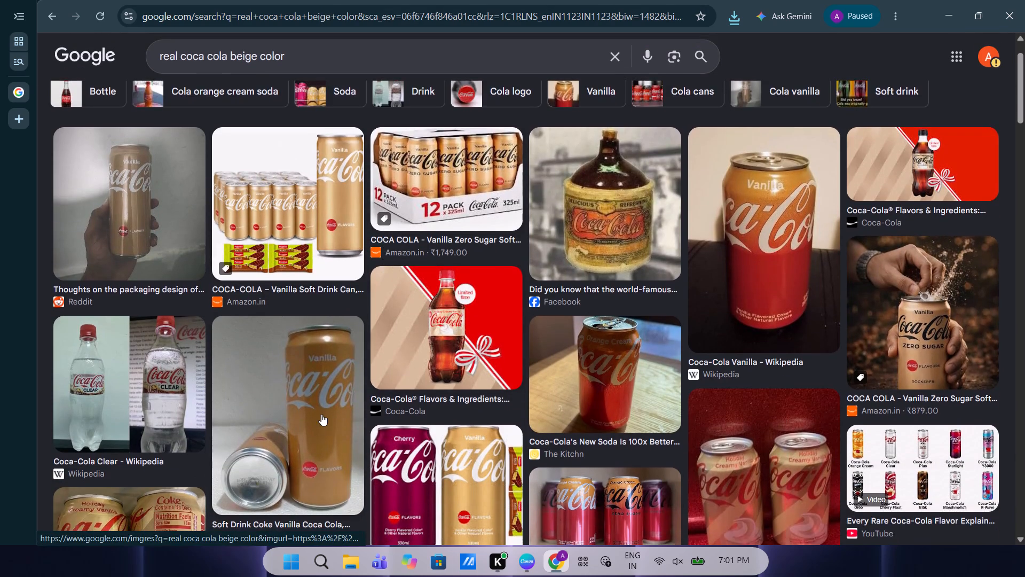
scroll(321, 414, "down", 2)
scroll(461, 344, "down", 1)
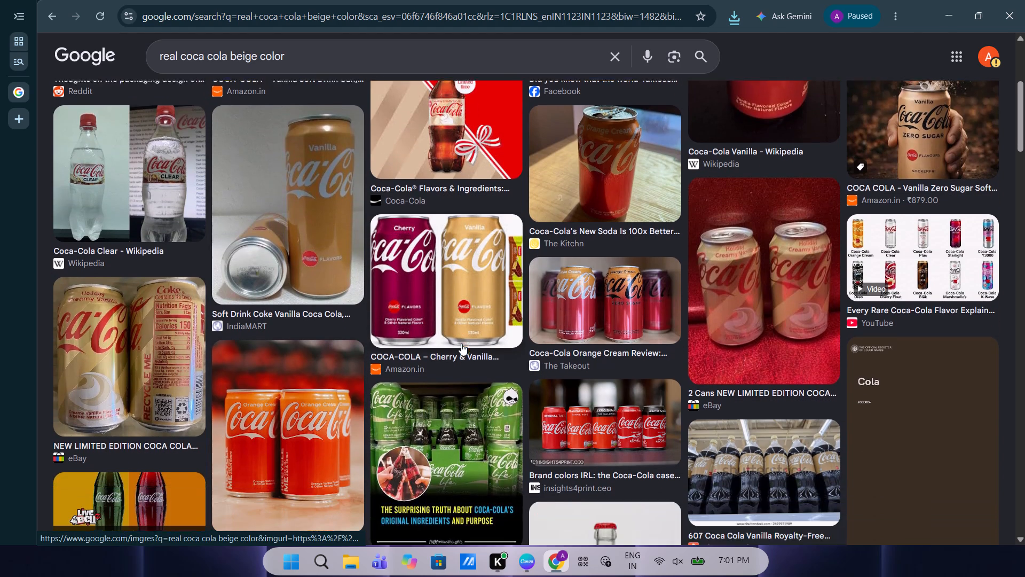
scroll(461, 344, "down", 4)
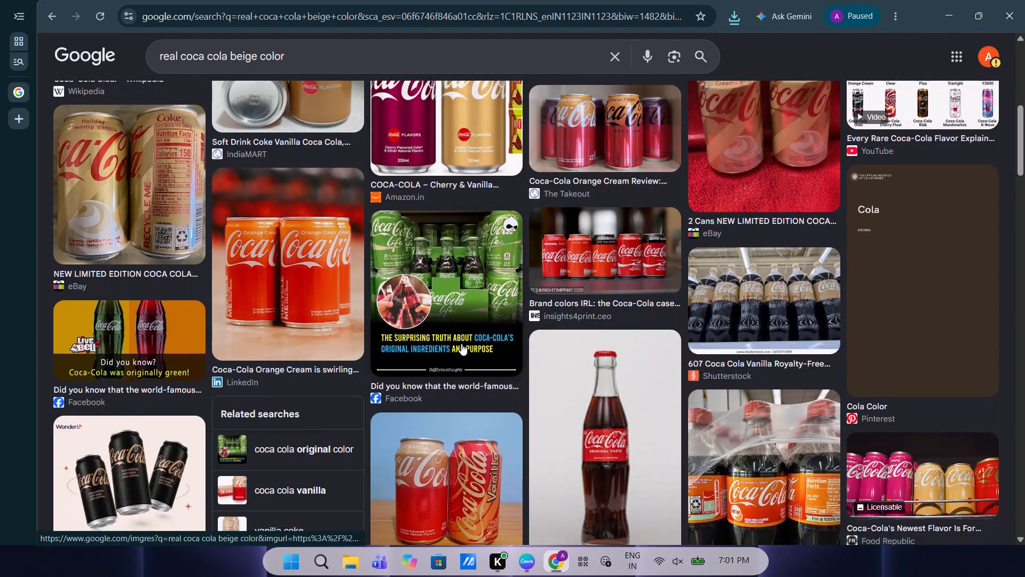
scroll(461, 344, "down", 6)
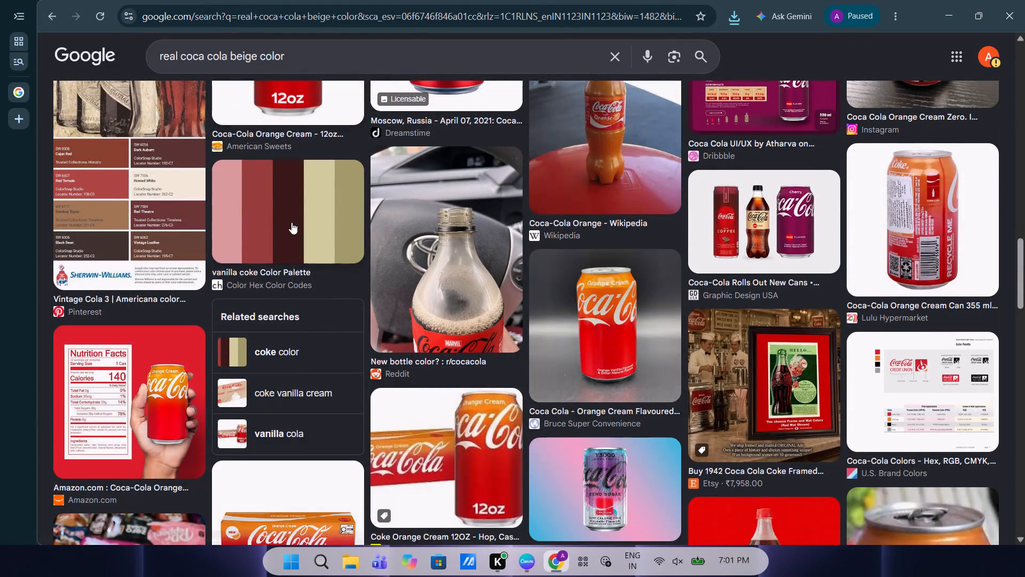
scroll(291, 222, "down", 2)
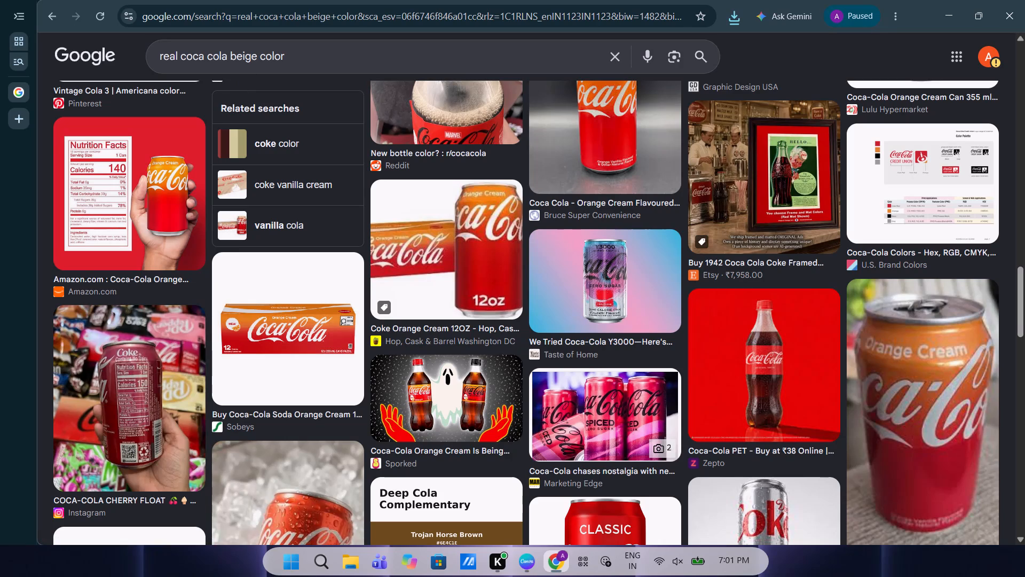
Extend the image search to "real coca cola beige color can".
left_click(303, 56)
key("space")
type("can")
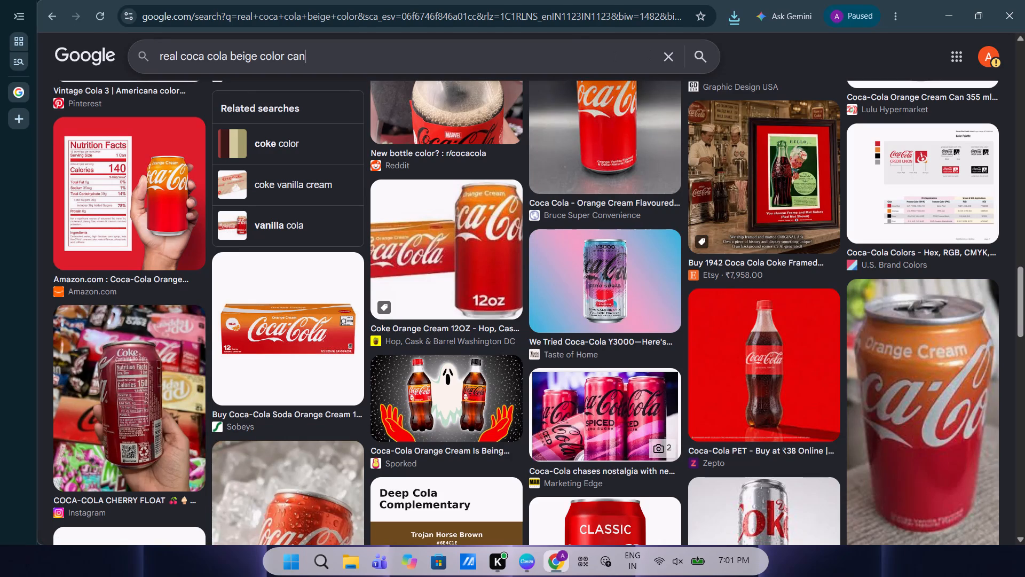
key("Return")
Open the Amazon.in picture of the plain beige Coca-Cola Vanilla can and save it as a JPG in the Pictures folder.
scroll(306, 236, "down", 1)
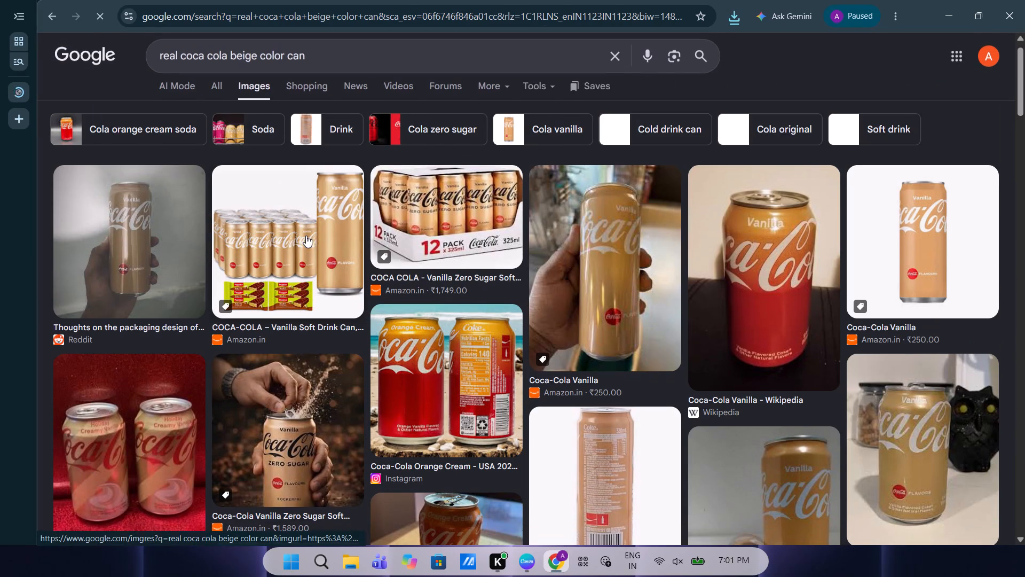
scroll(397, 264, "down", 1)
left_click(897, 178)
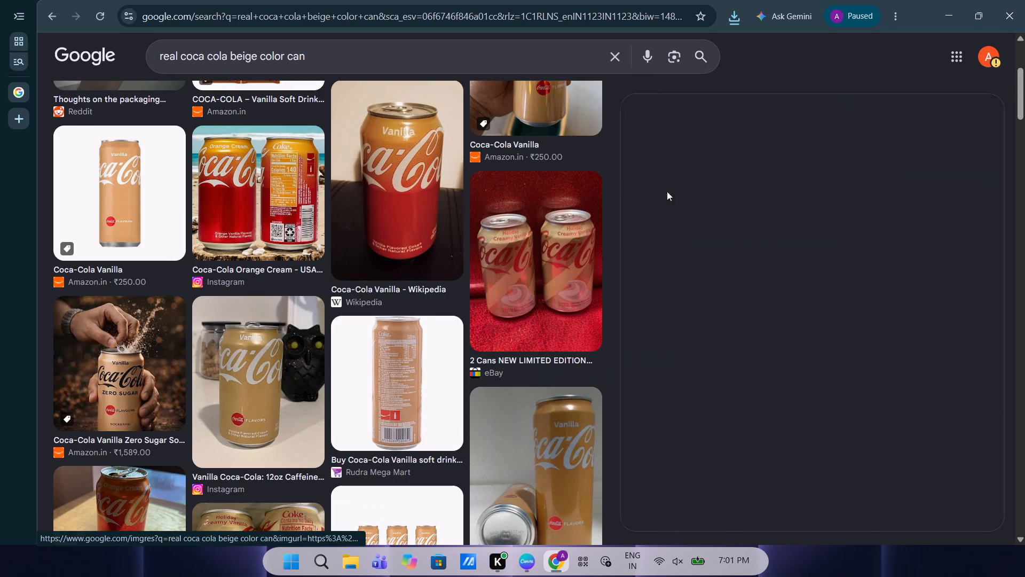
right_click(821, 259)
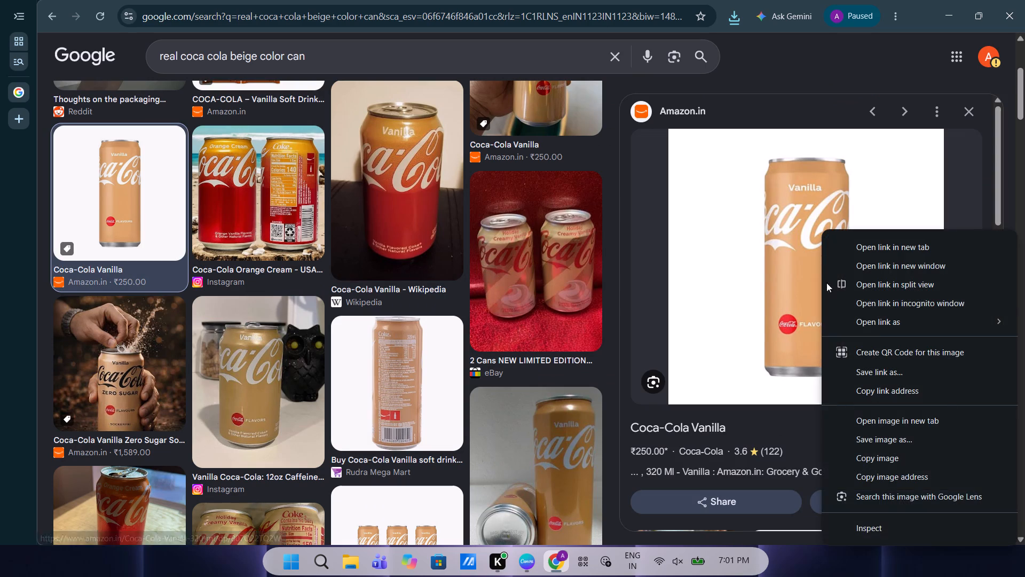
left_click(876, 439)
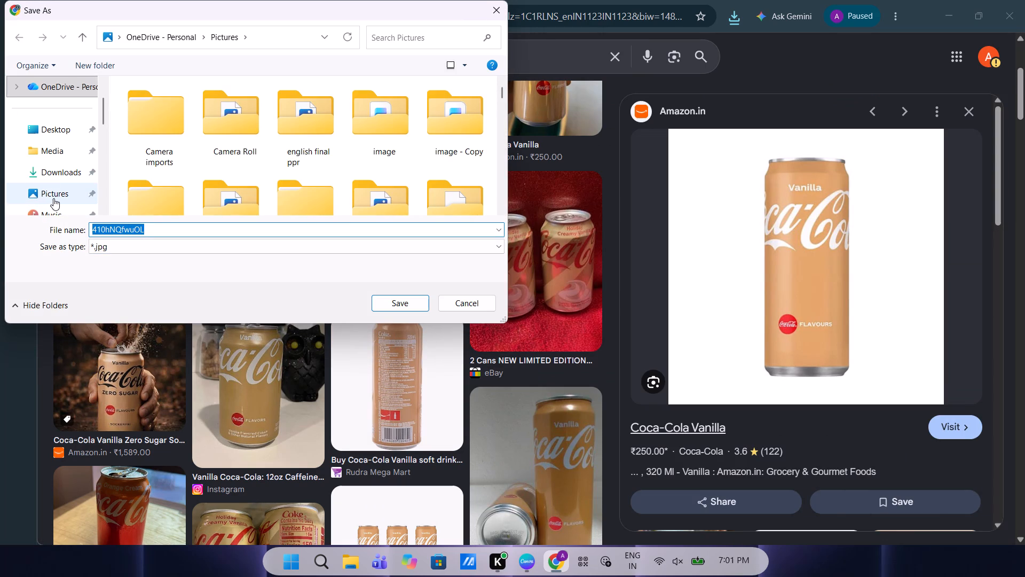
scroll(53, 198, "down", 1)
double_click(43, 142)
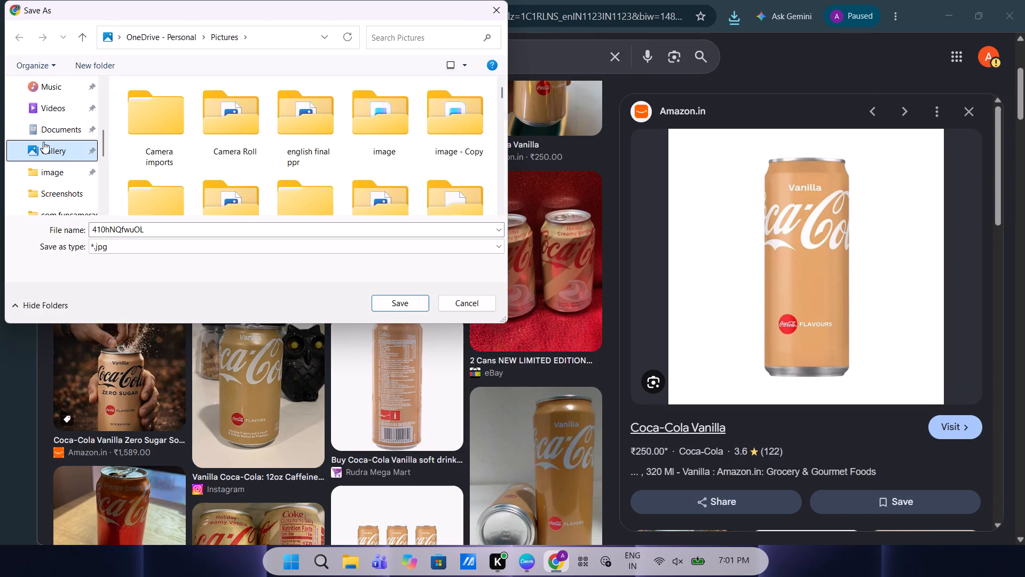
left_click_drag(389, 295, 384, 305)
left_click(384, 305)
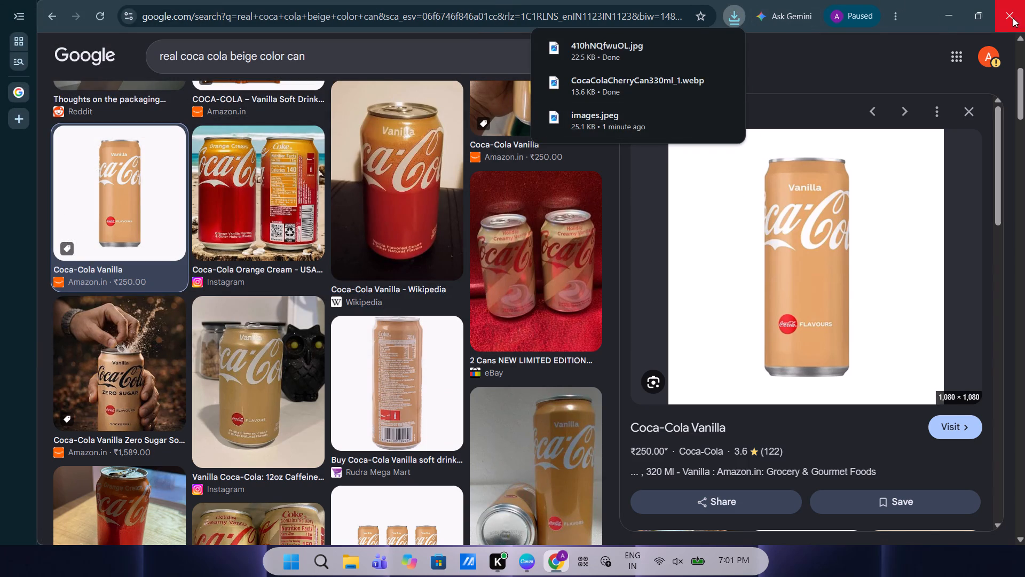
Replace the search with "remove bg" and switch from image results to all web results.
left_click(342, 44)
key("BackSpace")
key("BackSpace")
key("BackSpace")
key("BackSpace")
key("BackSpace")
key("BackSpace")
key("BackSpace")
key("BackSpace")
key("BackSpace")
key("BackSpace")
key("BackSpace")
key("BackSpace")
key("BackSpace")
key("BackSpace")
key("BackSpace")
key("BackSpace")
key("BackSpace")
key("BackSpace")
key("BackSpace")
key("BackSpace")
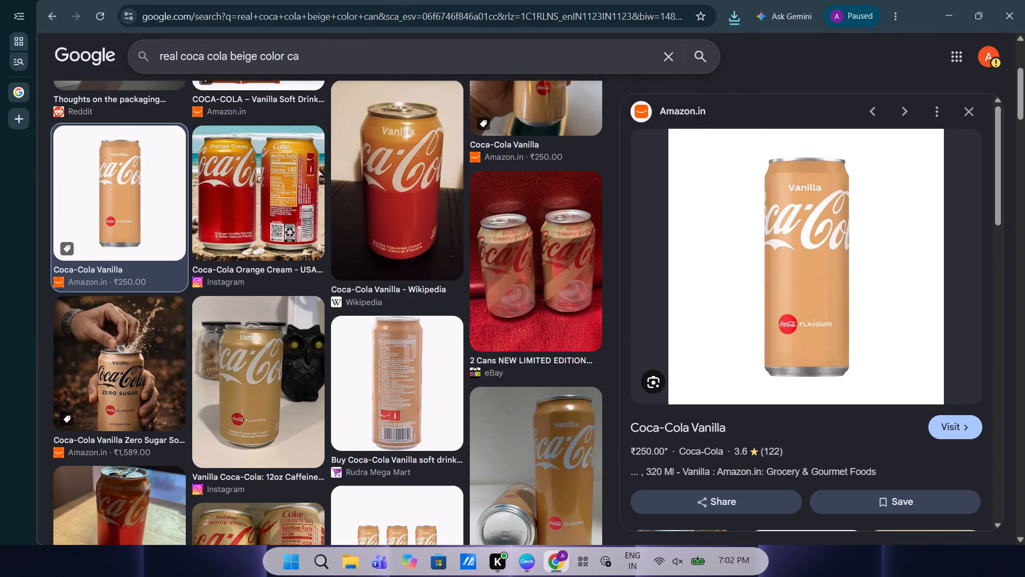
type("rom")
key("BackSpace")
key("BackSpace")
type("emo")
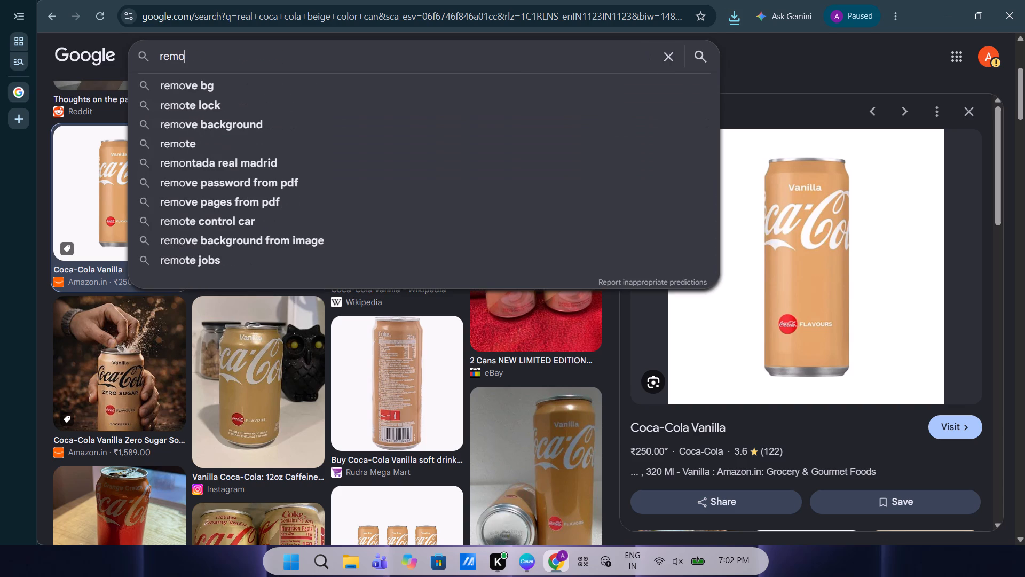
left_click(282, 91)
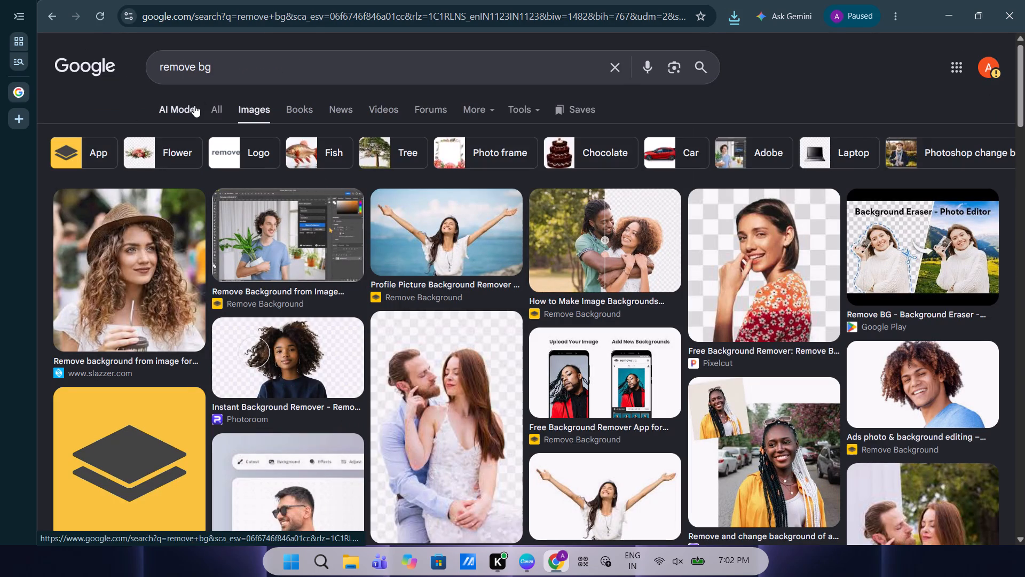
left_click(211, 110)
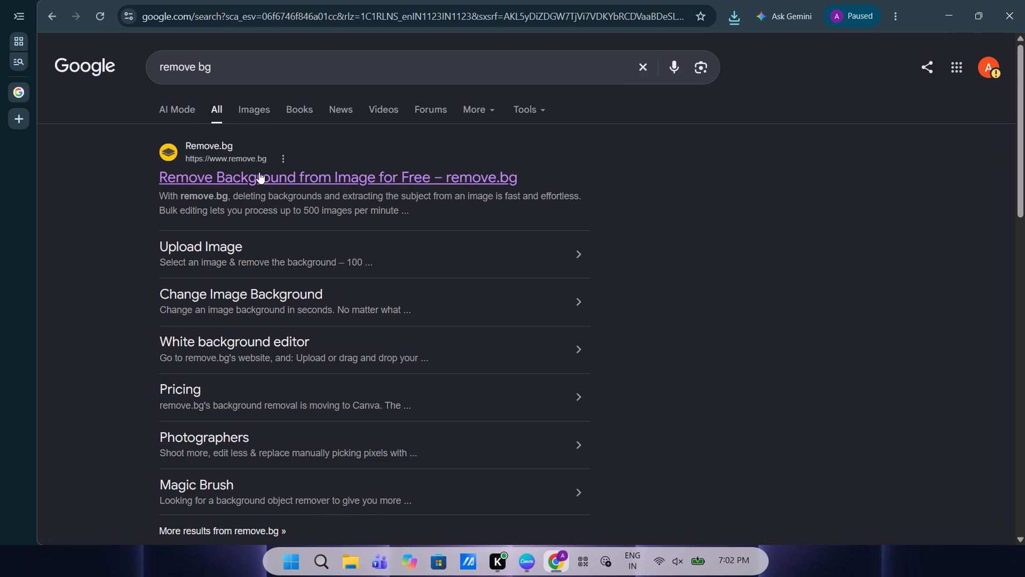
On remove.bg, remove the background of the vanilla can picture 410hNQfwuOL from the Gallery folder and download the free 500 x 500 preview.
left_click(259, 172)
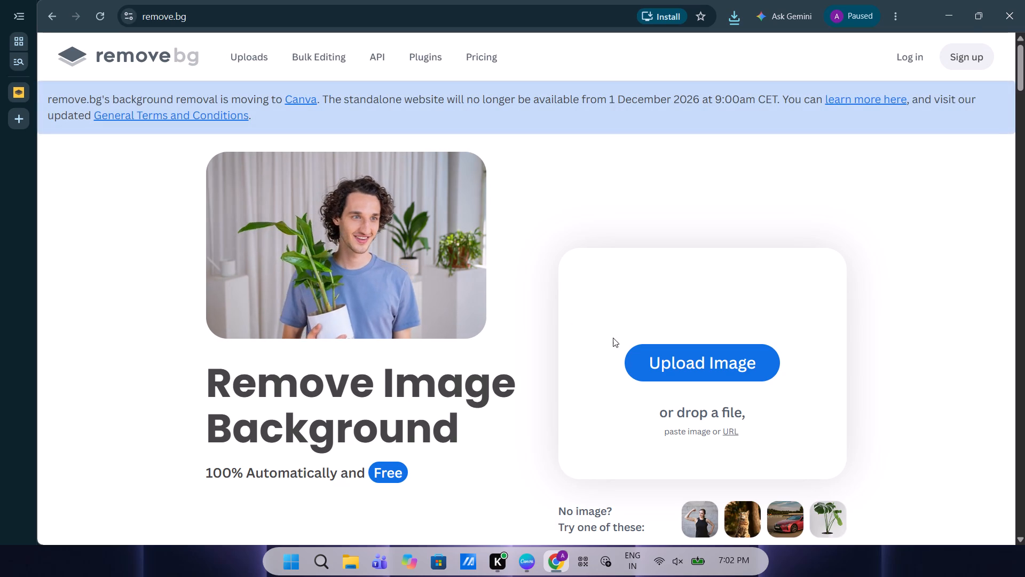
left_click(699, 372)
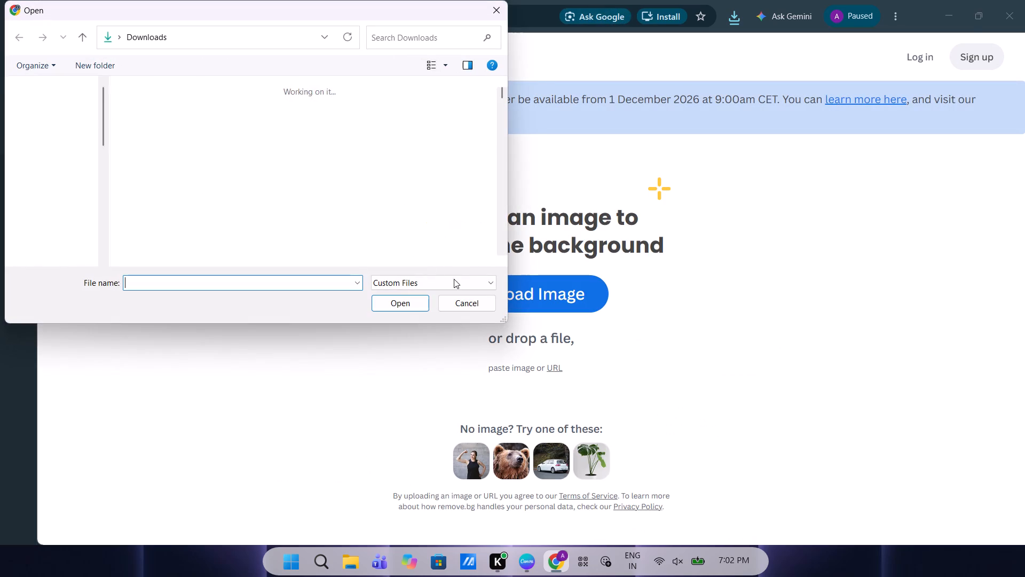
scroll(62, 265, "down", 1)
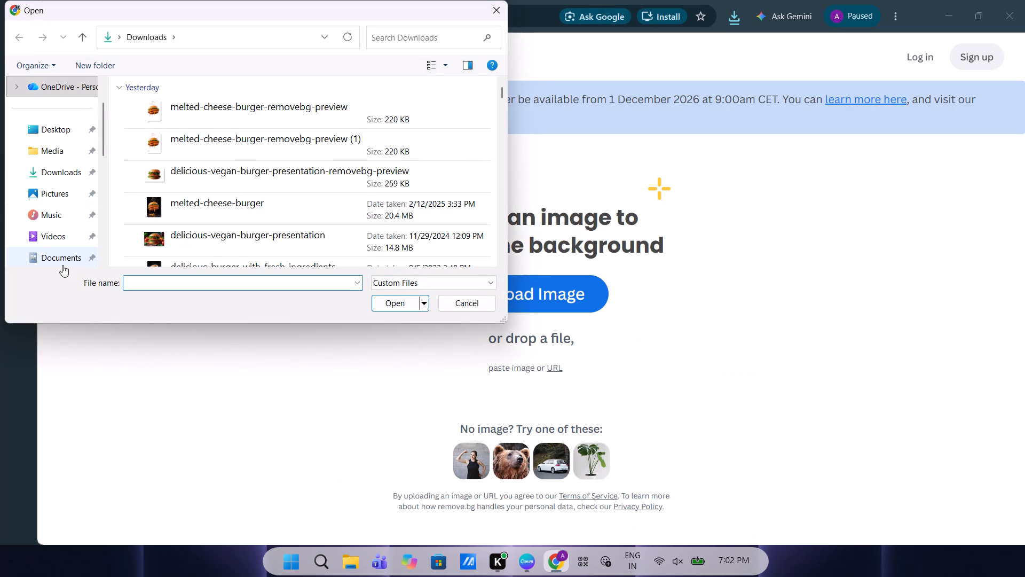
scroll(62, 265, "down", 1)
scroll(47, 217, "down", 1)
left_click(46, 145)
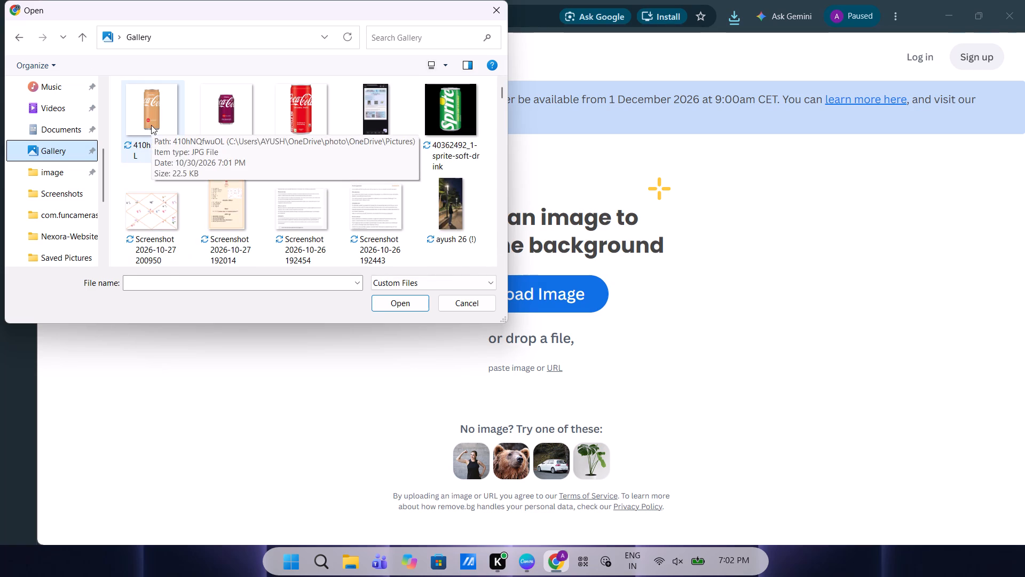
double_click(151, 125)
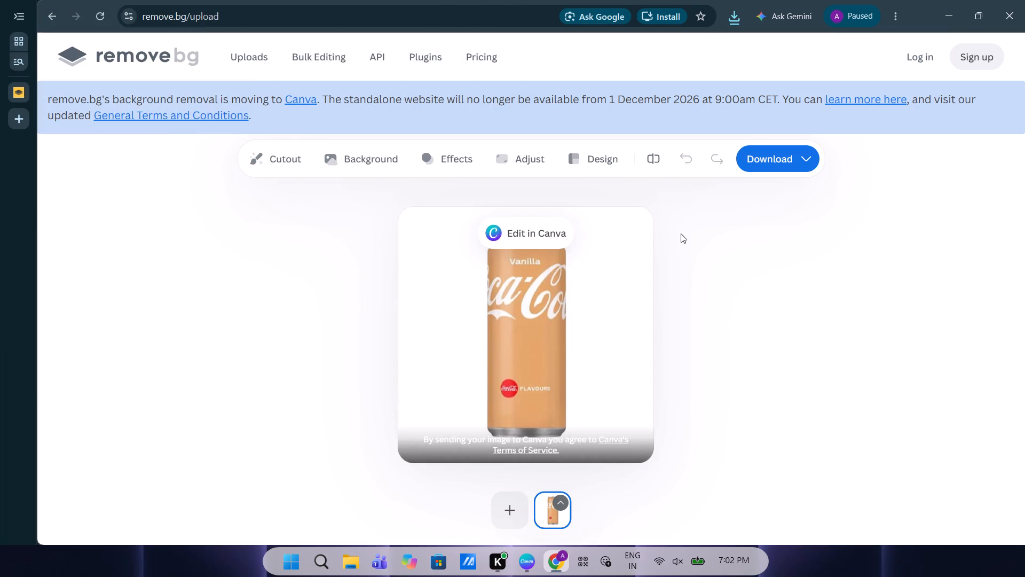
left_click(760, 163)
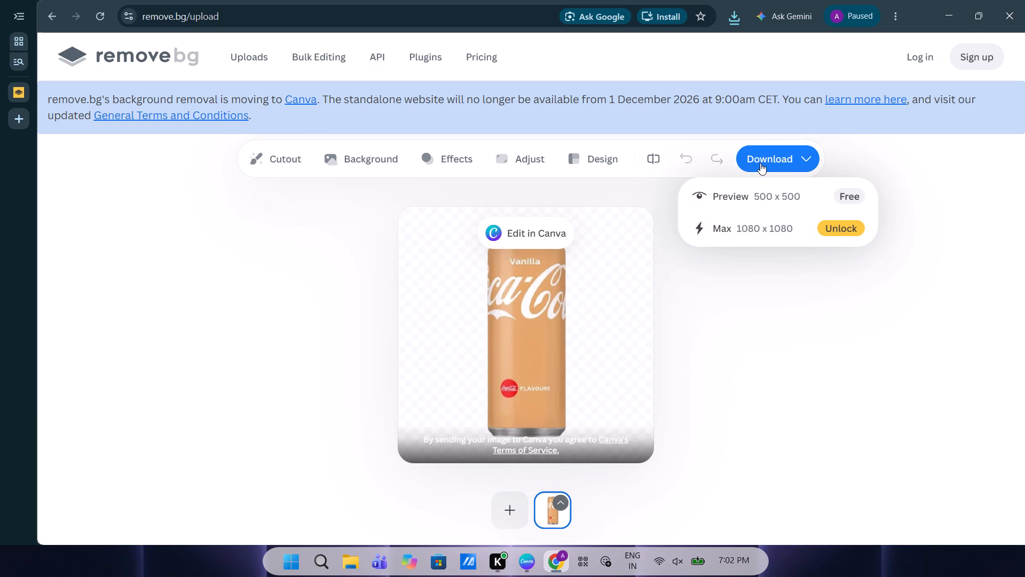
left_click(761, 186)
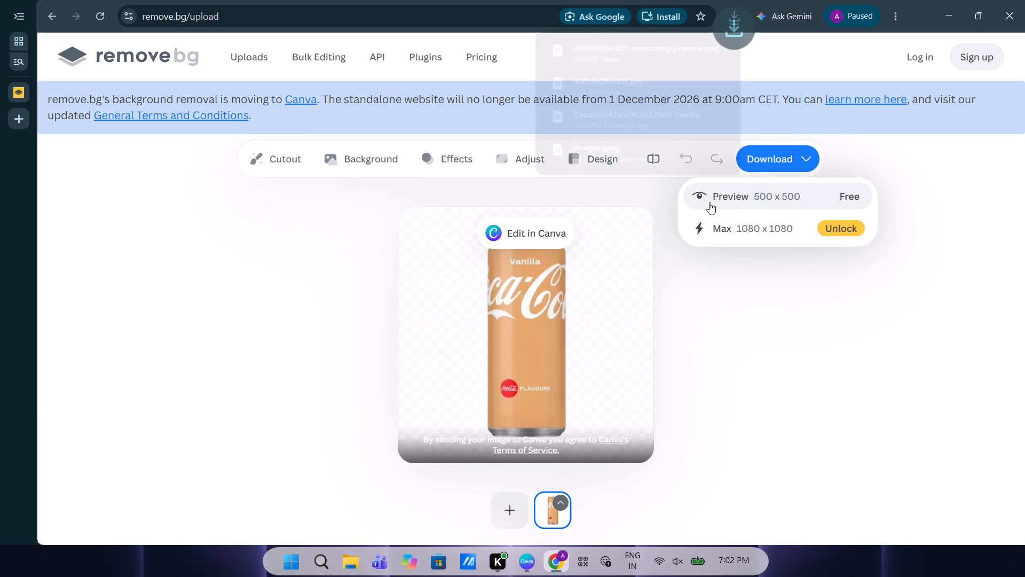
left_click(409, 195)
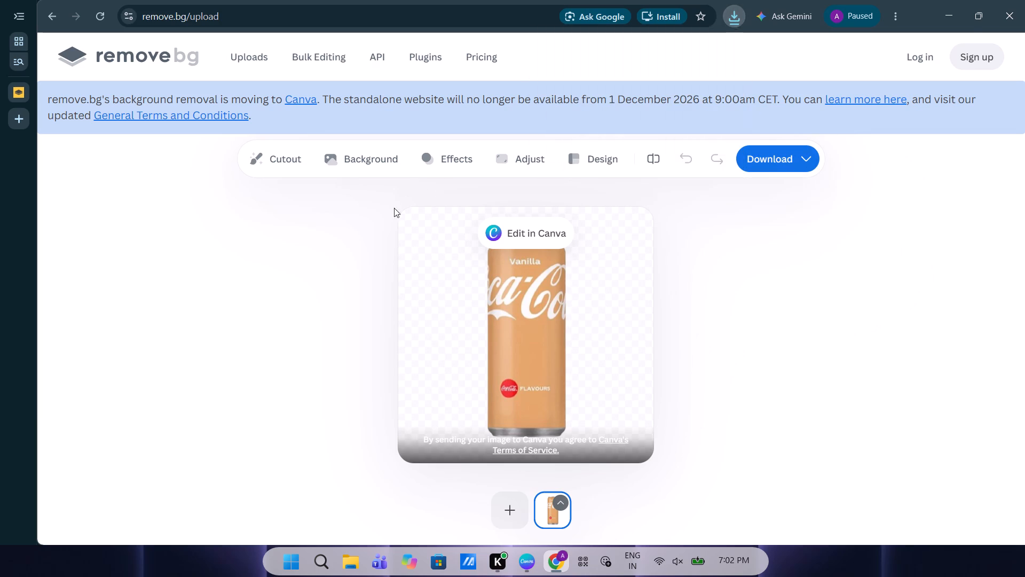
Add the cherry can picture CocaColaCherryCan330ml_1 from the Gallery folder for background removal and download its free preview.
left_click(495, 509)
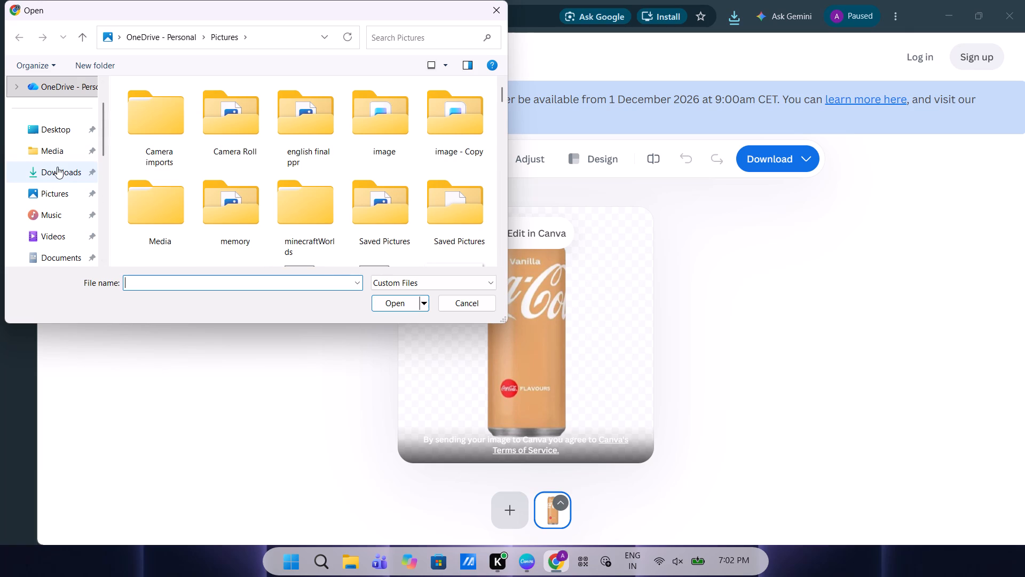
scroll(46, 204, "down", 1)
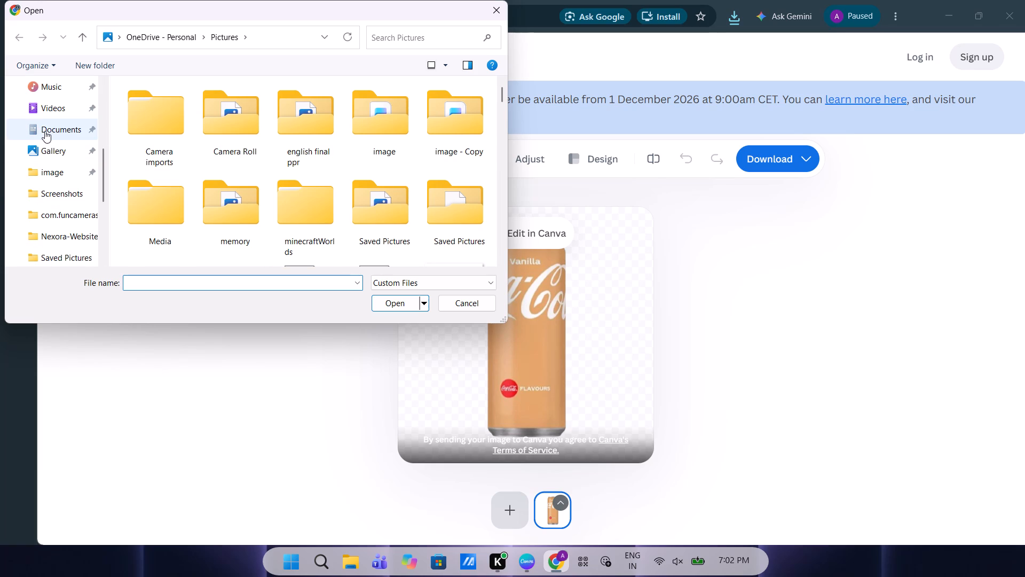
left_click(43, 143)
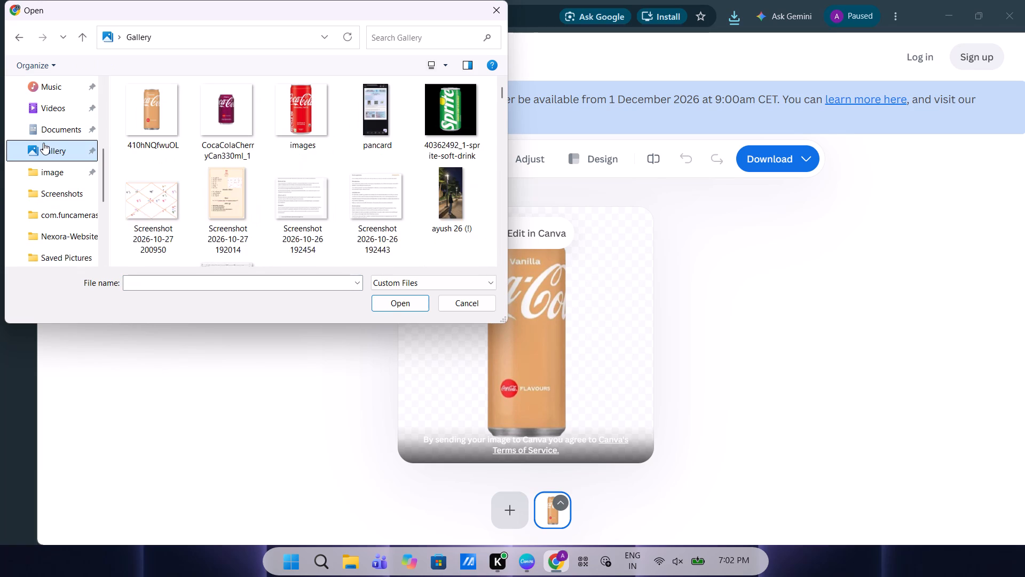
double_click(234, 111)
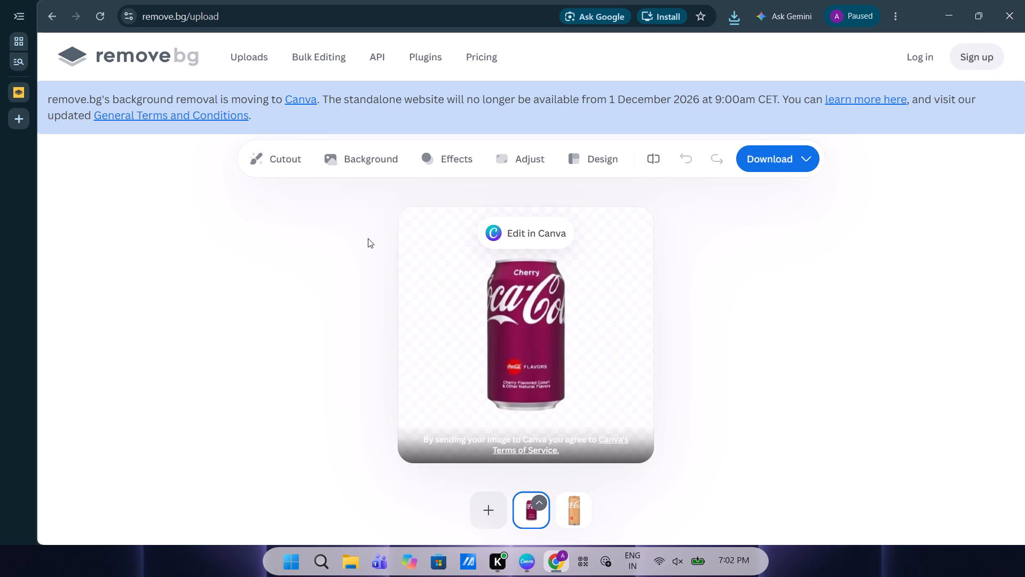
left_click(767, 164)
left_click(758, 197)
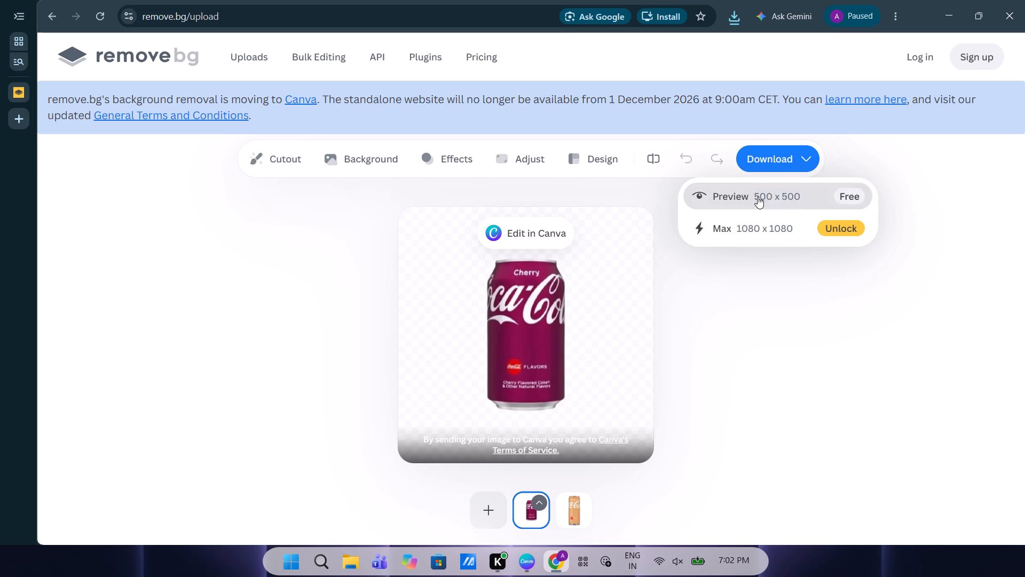
Add the red Coca-Cola can picture from the Gallery folder for background removal and download the free 447 x 447 preview.
left_click(485, 506)
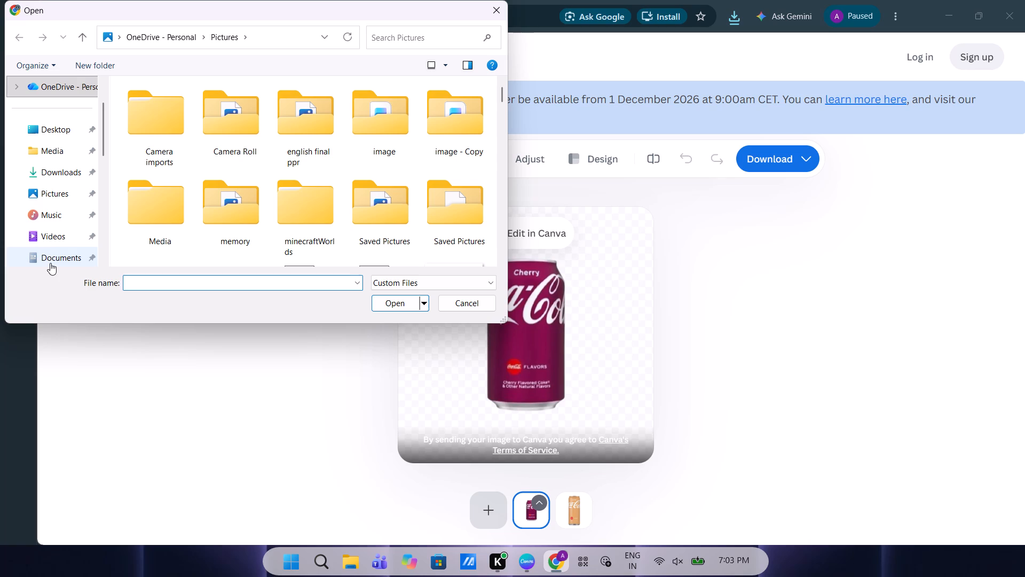
scroll(62, 231, "down", 1)
left_click(50, 218)
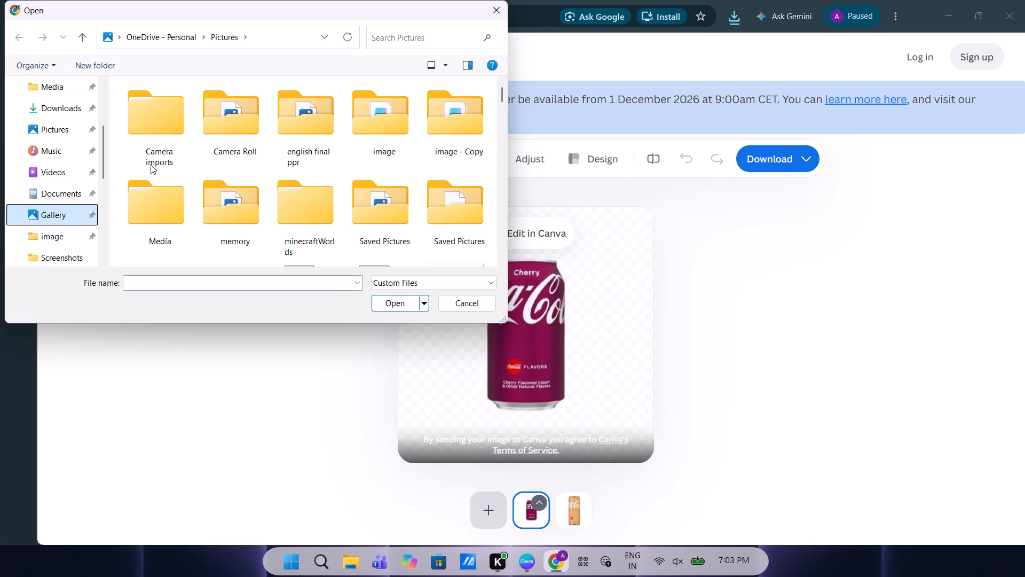
double_click(285, 123)
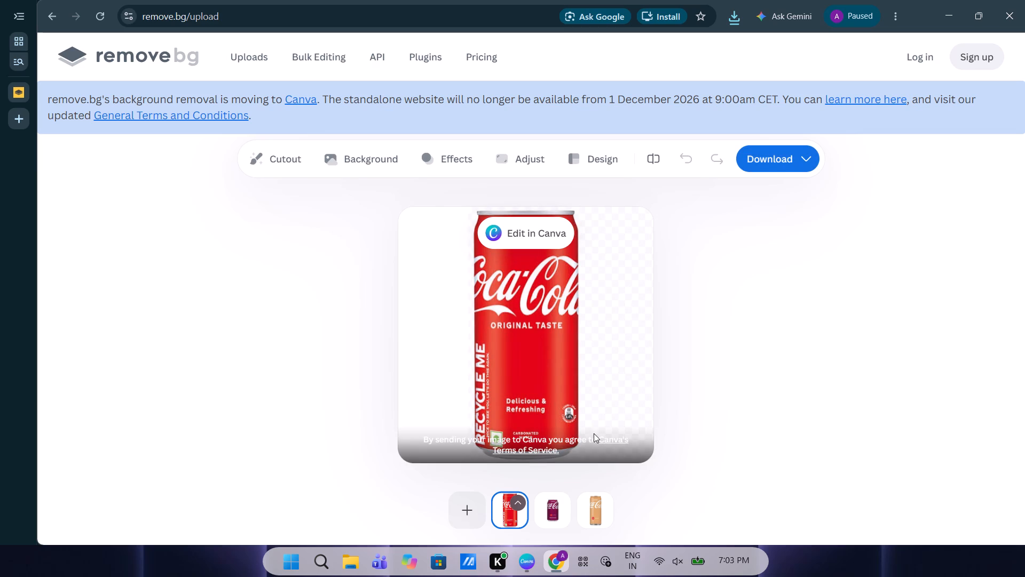
left_click(764, 164)
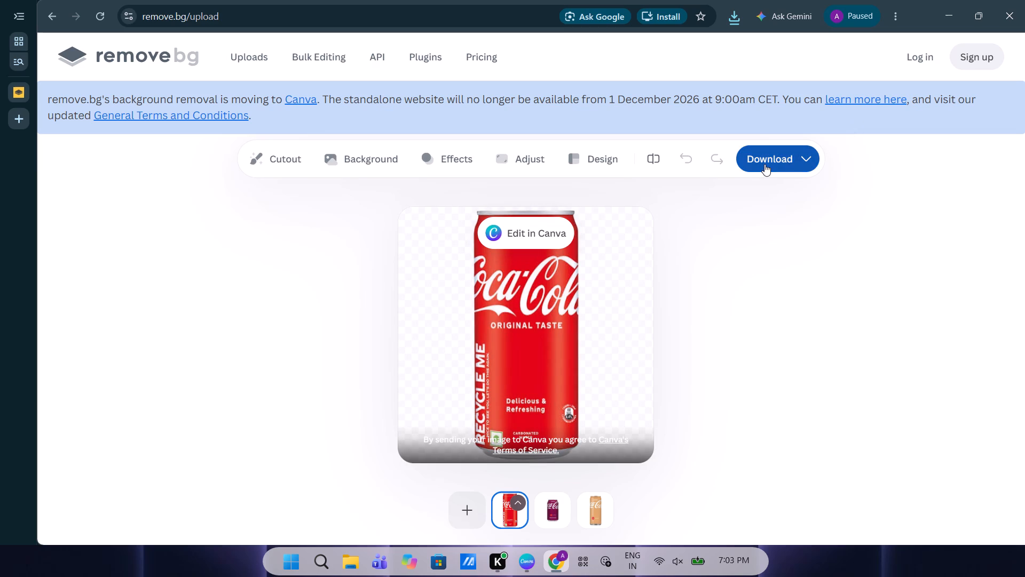
left_click(742, 202)
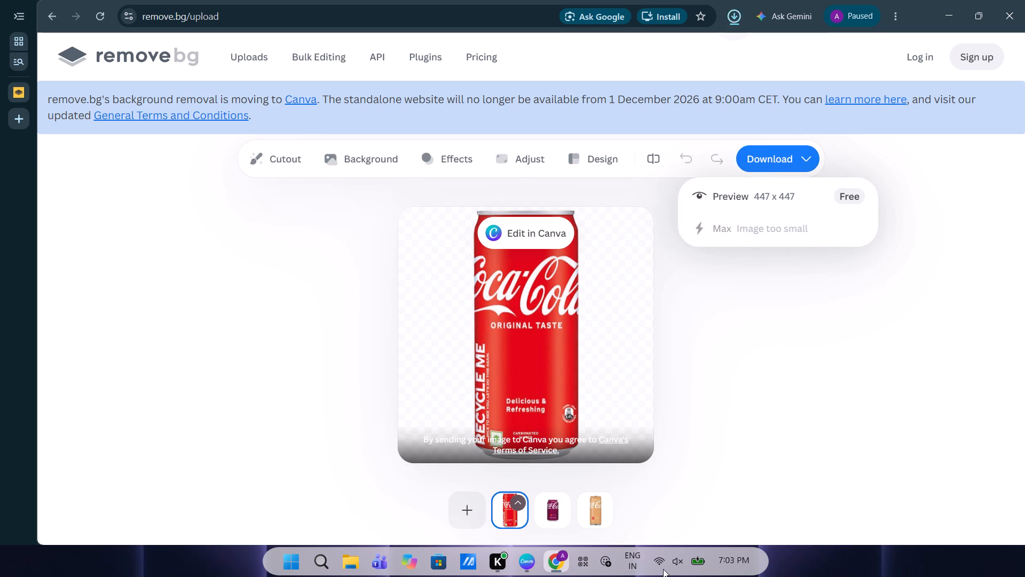
Switch to Canva and upload the red, cherry and vanilla can removebg-preview files from the Downloads folder.
left_click(516, 548)
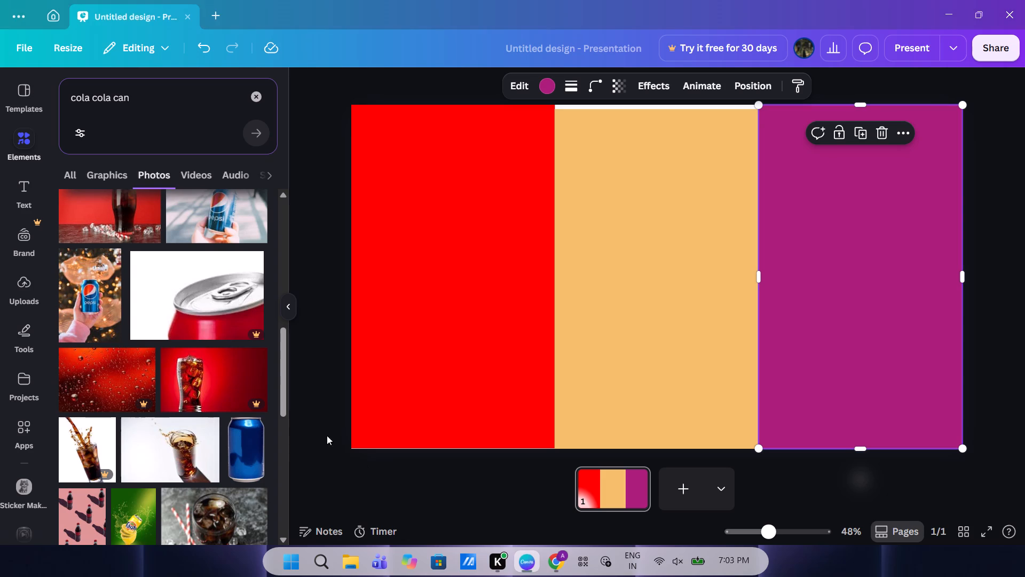
left_click(27, 303)
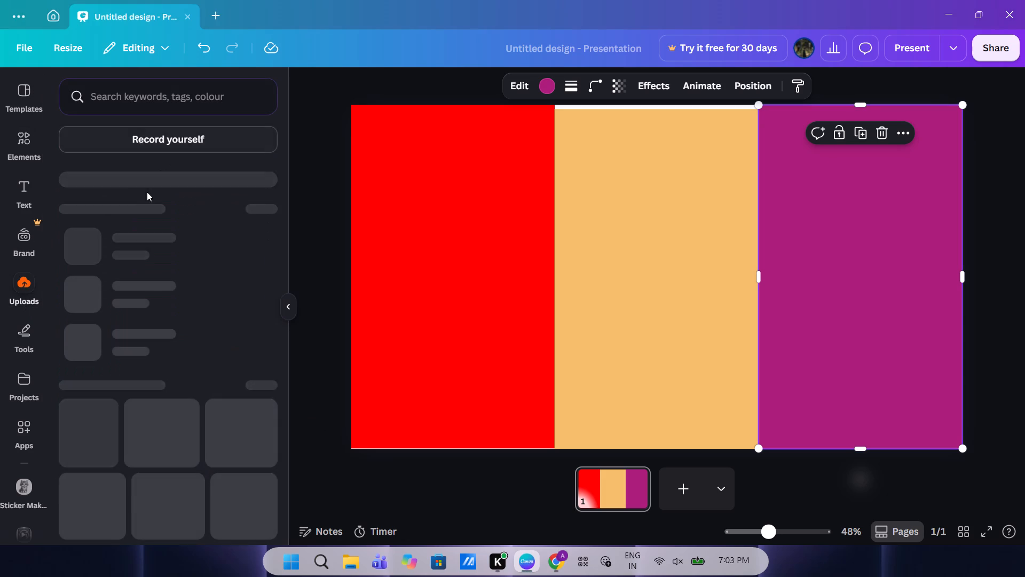
left_click(156, 127)
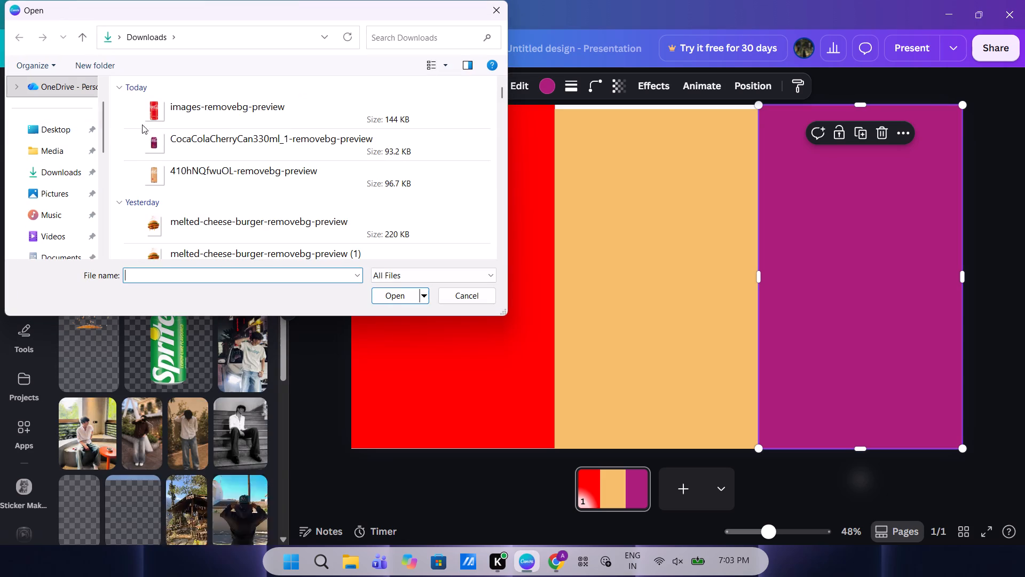
left_click(195, 120, "ctrl")
left_click(196, 130, "ctrl")
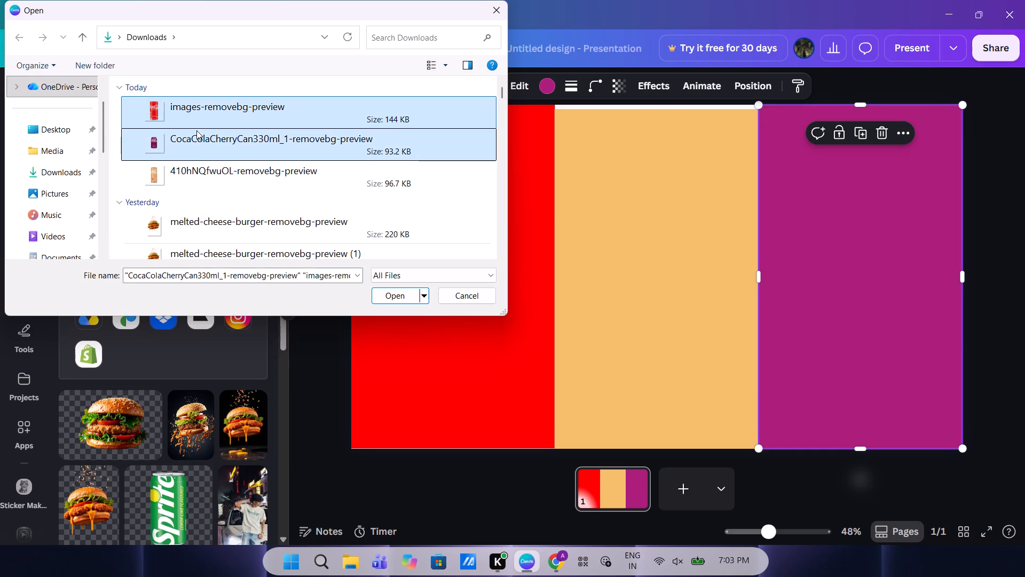
left_click(190, 178, "ctrl")
left_click(387, 300)
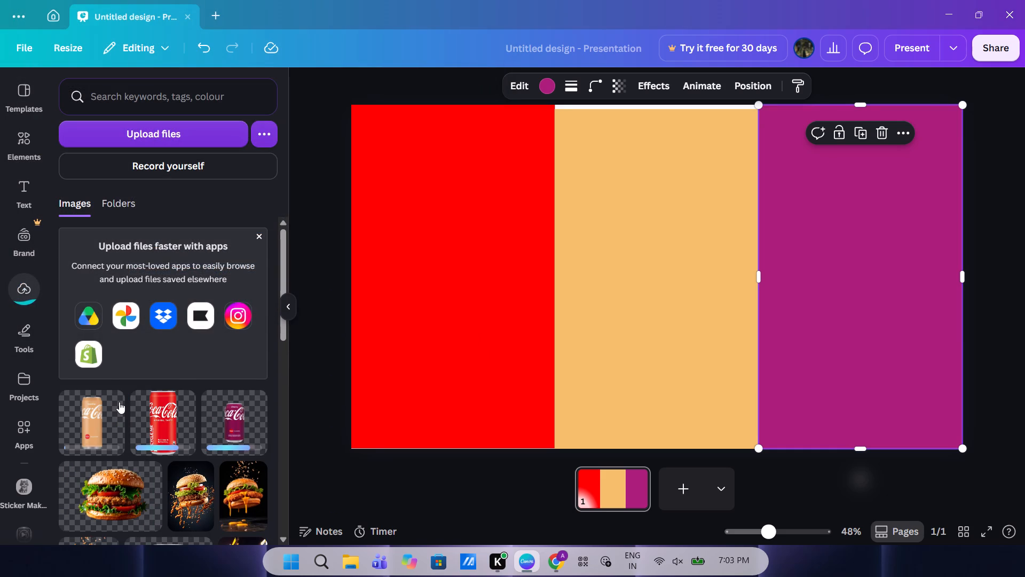
Place the red, cherry and vanilla can cutouts on the page, moving the vanilla can onto the magenta block and the cherry can beside it.
left_click(161, 407)
left_click(223, 416)
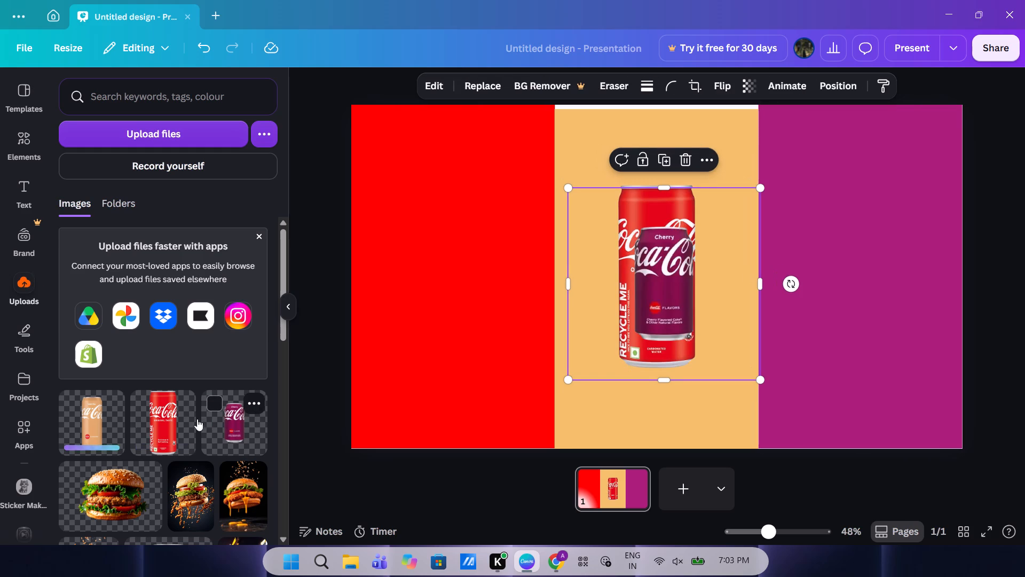
left_click(83, 420)
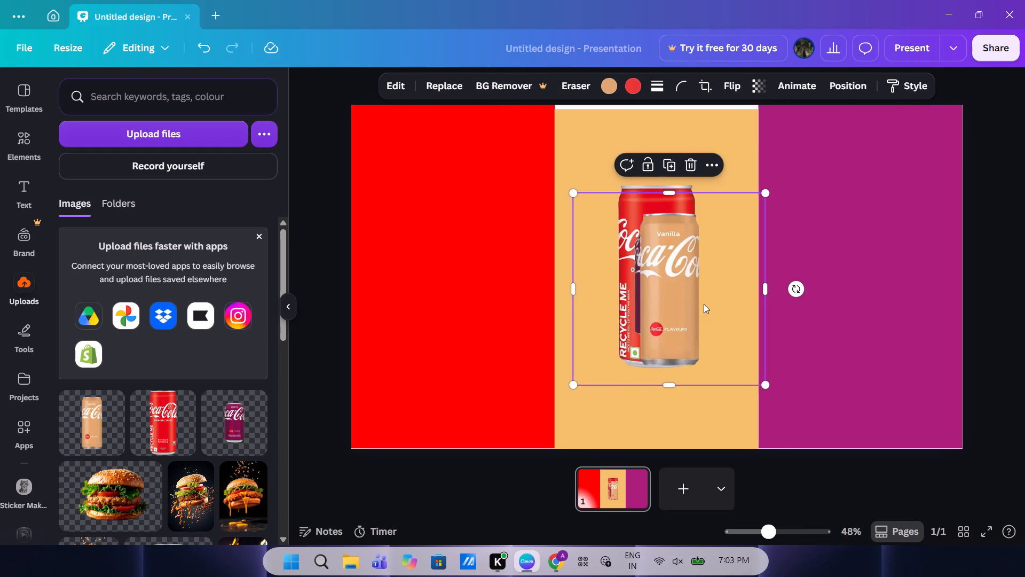
left_click_drag(661, 306, 785, 276)
left_click_drag(650, 295, 673, 276)
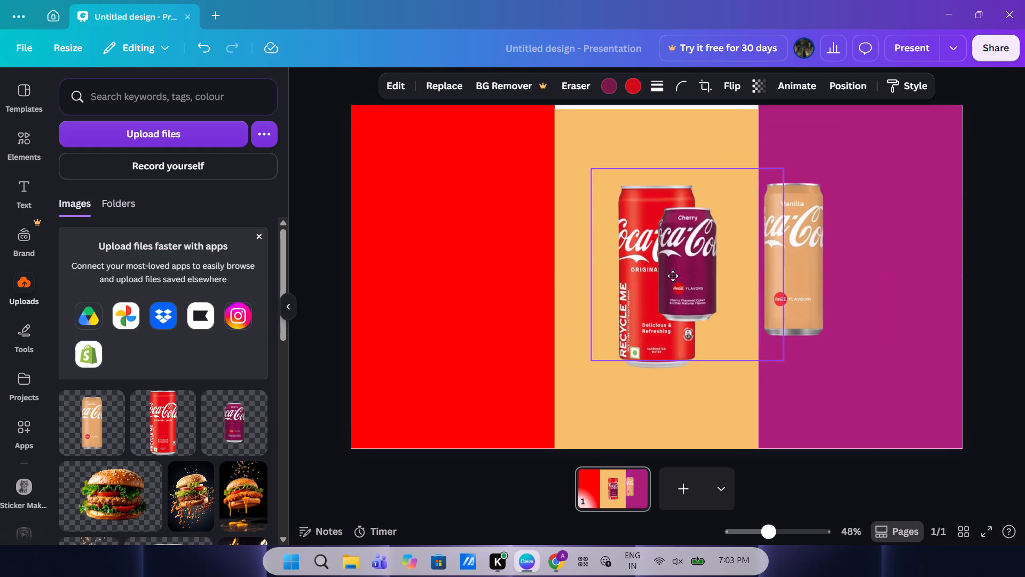
left_click_drag(673, 276, 719, 267)
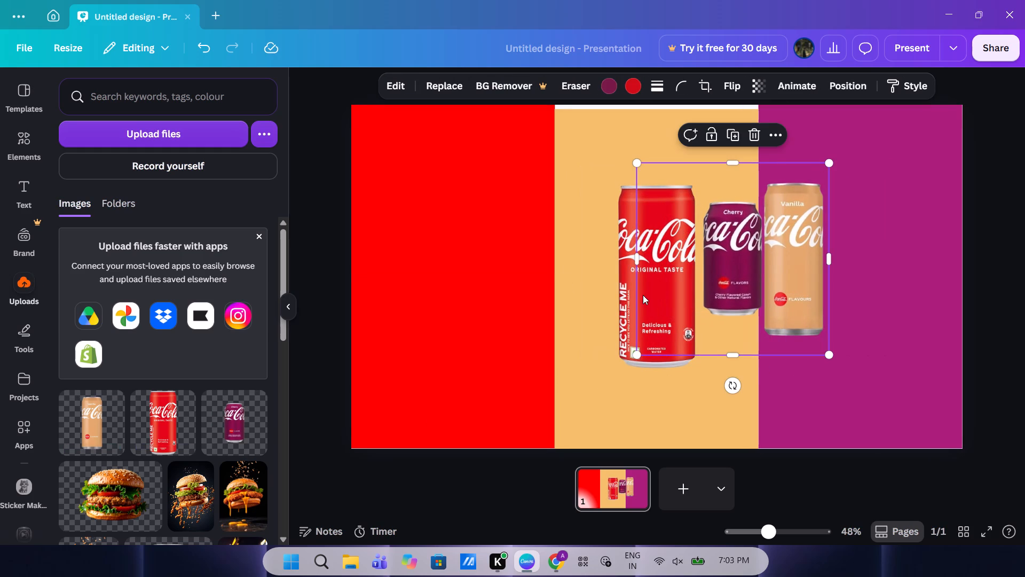
Shrink the red Coca-Cola can cutout and place it in the lower middle of the red block.
left_click(593, 313)
left_click_drag(593, 313, 390, 371)
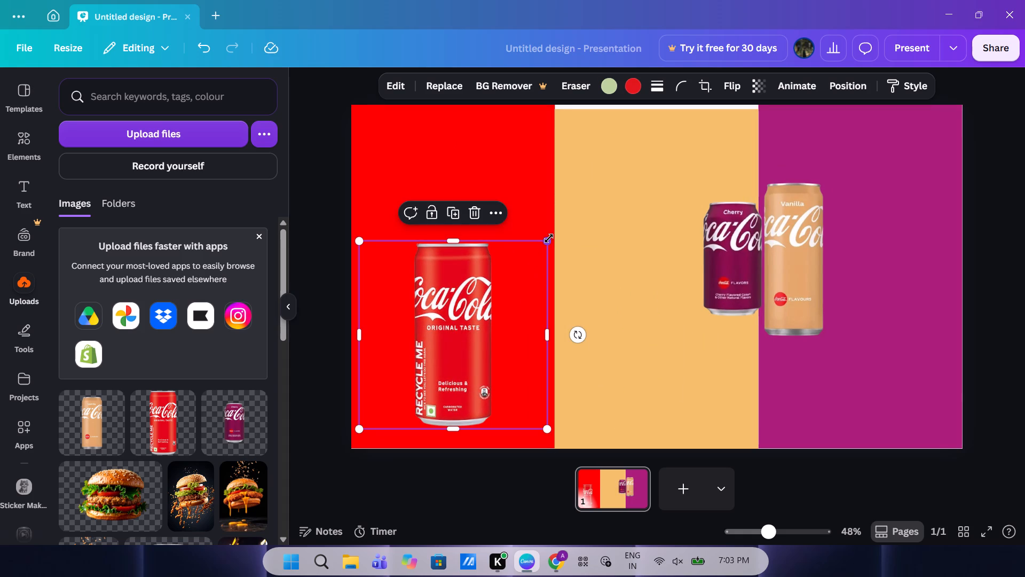
left_click_drag(549, 238, 450, 377)
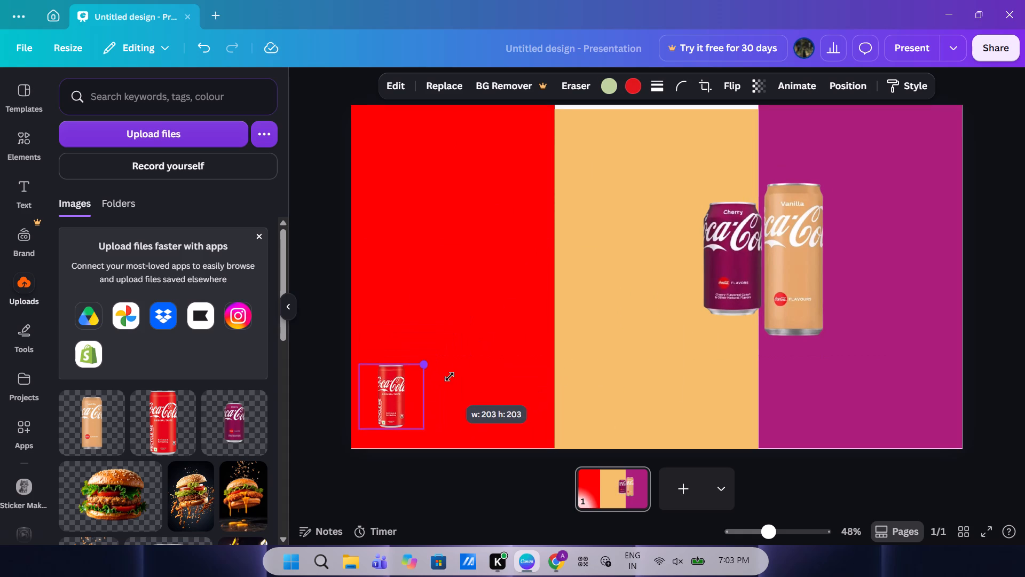
left_click_drag(450, 377, 487, 346)
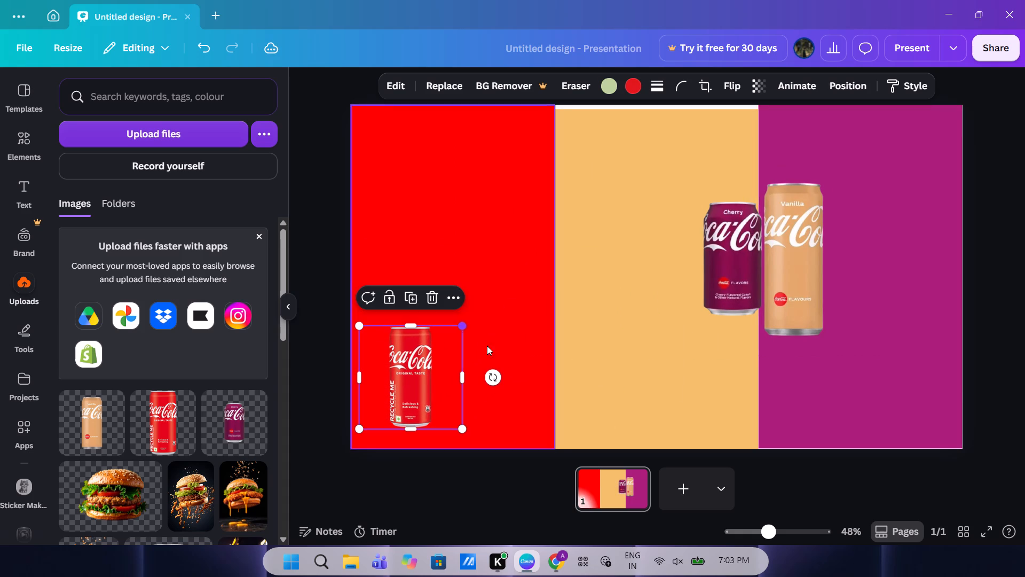
left_click_drag(429, 393, 462, 387)
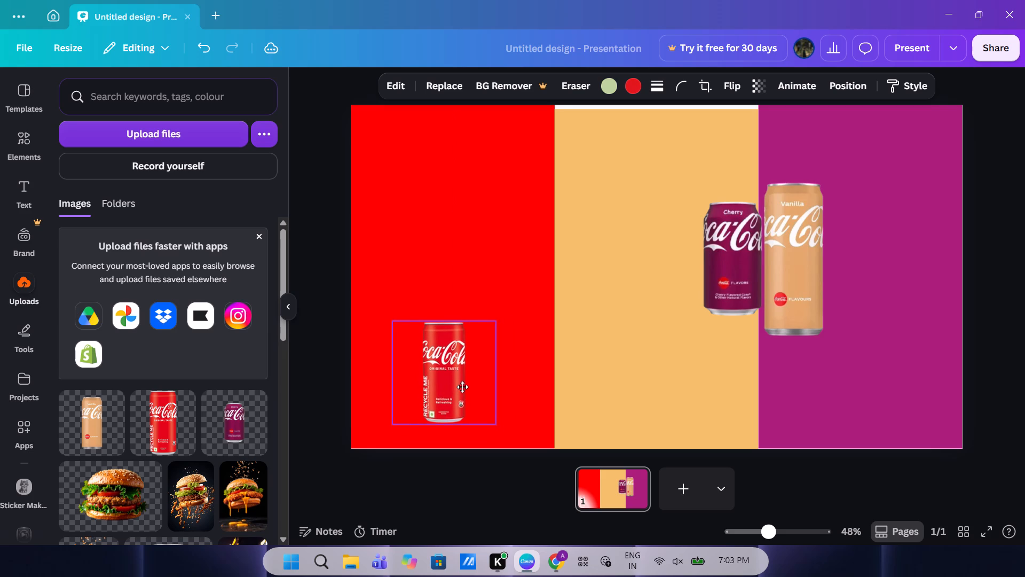
left_click_drag(462, 387, 463, 397)
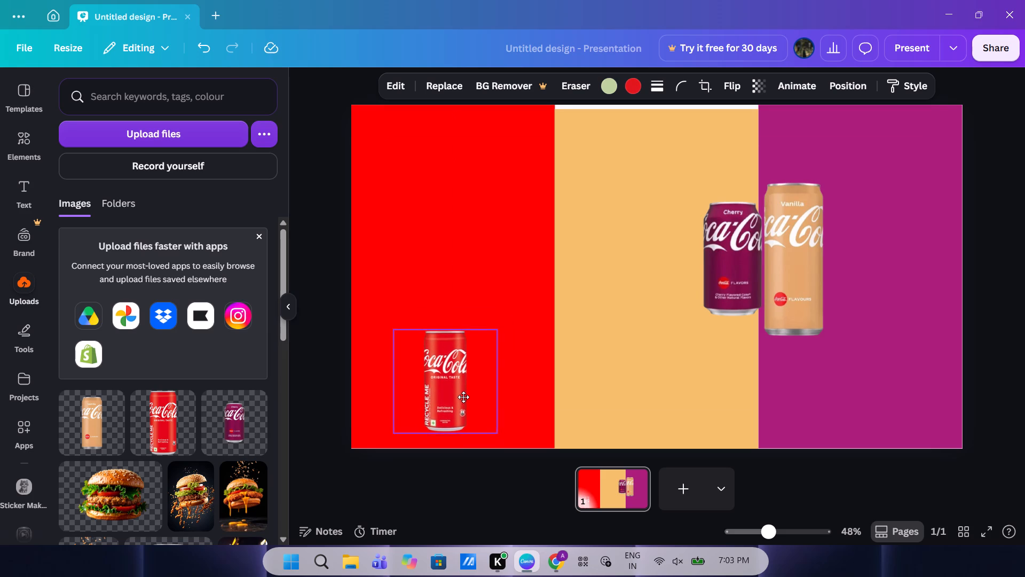
left_click_drag(463, 397, 462, 381)
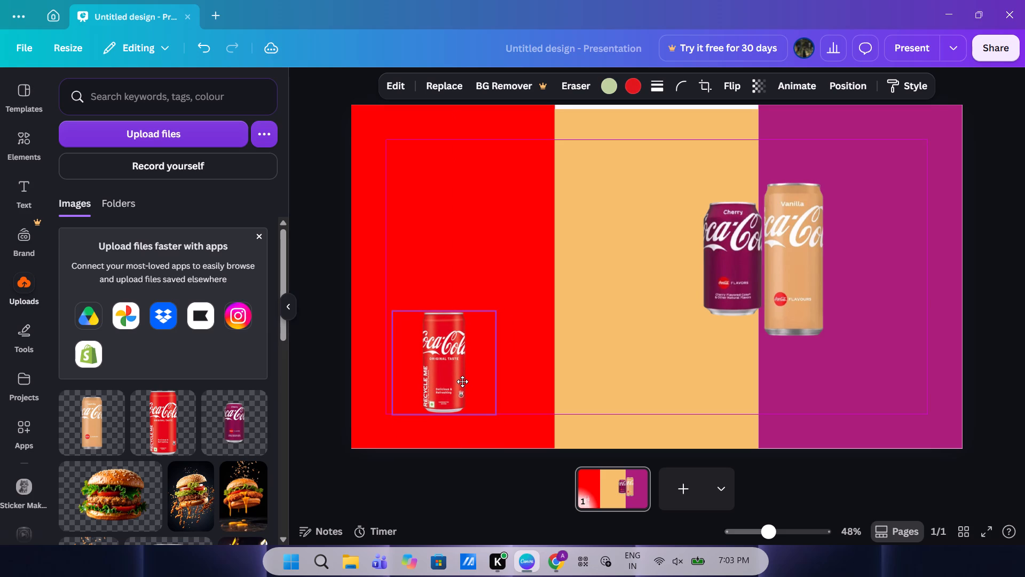
left_click_drag(462, 381, 458, 382)
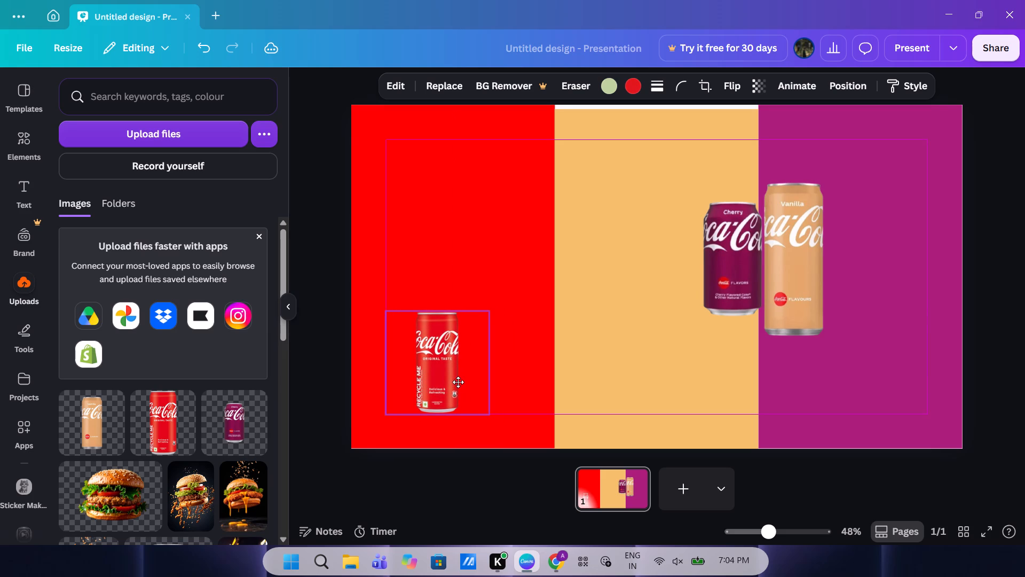
left_click_drag(458, 382, 471, 382)
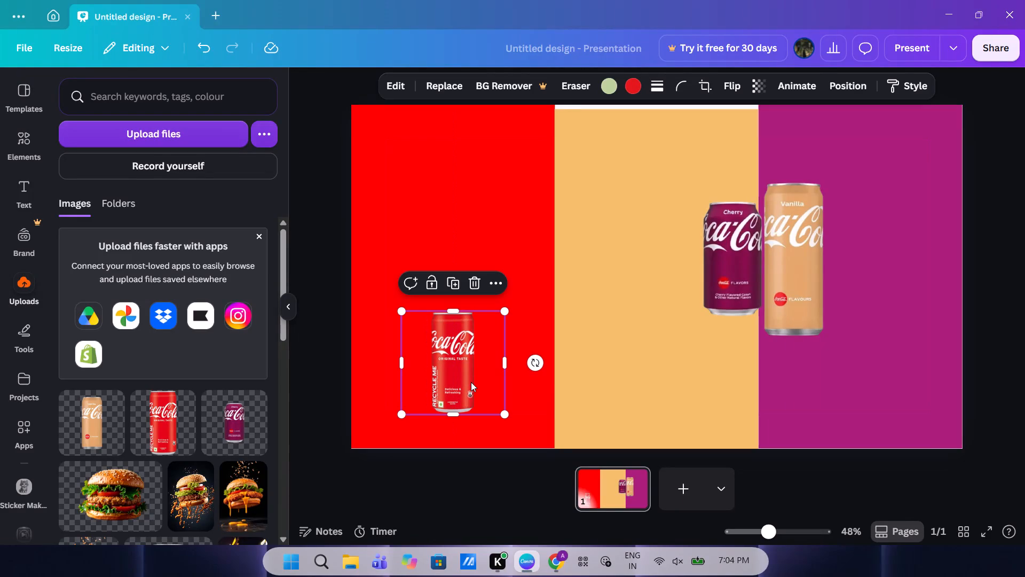
Move the vanilla can cutout off the magenta block onto the light orange block and shrink it to about the red can's size.
left_click(722, 251)
left_click(729, 254)
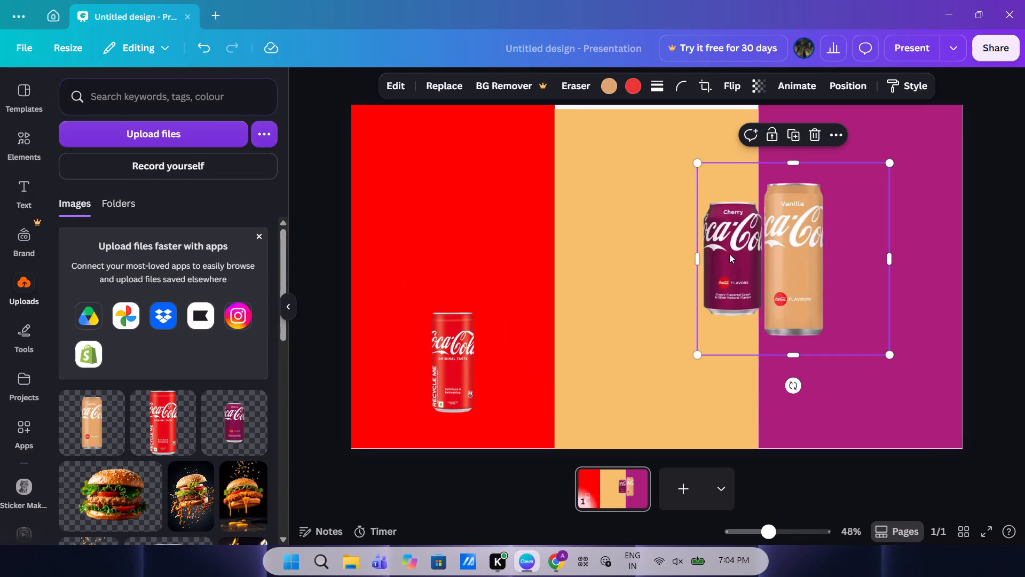
left_click_drag(710, 260, 601, 292)
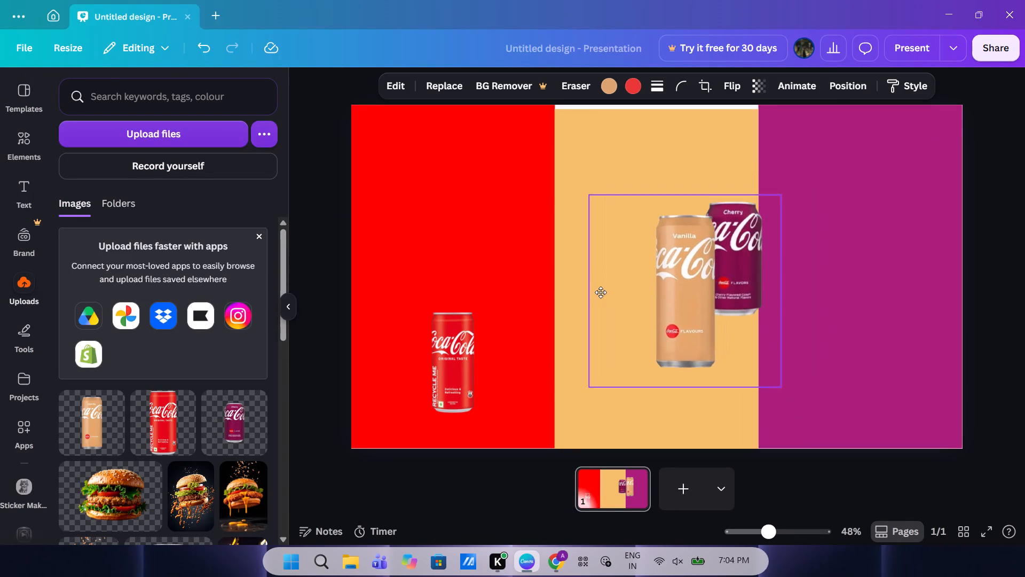
left_click_drag(601, 292, 570, 300)
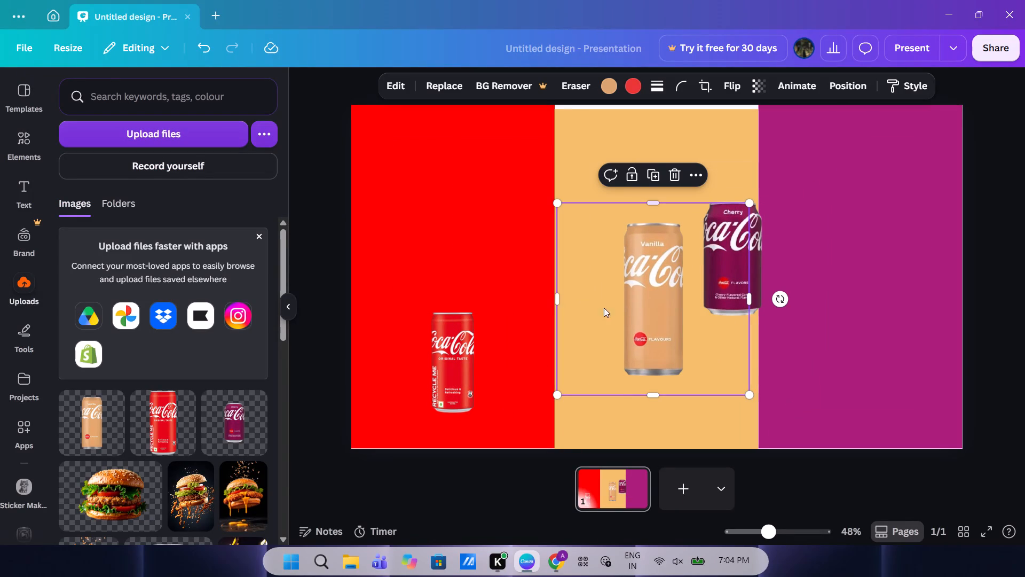
left_click_drag(601, 303, 542, 321)
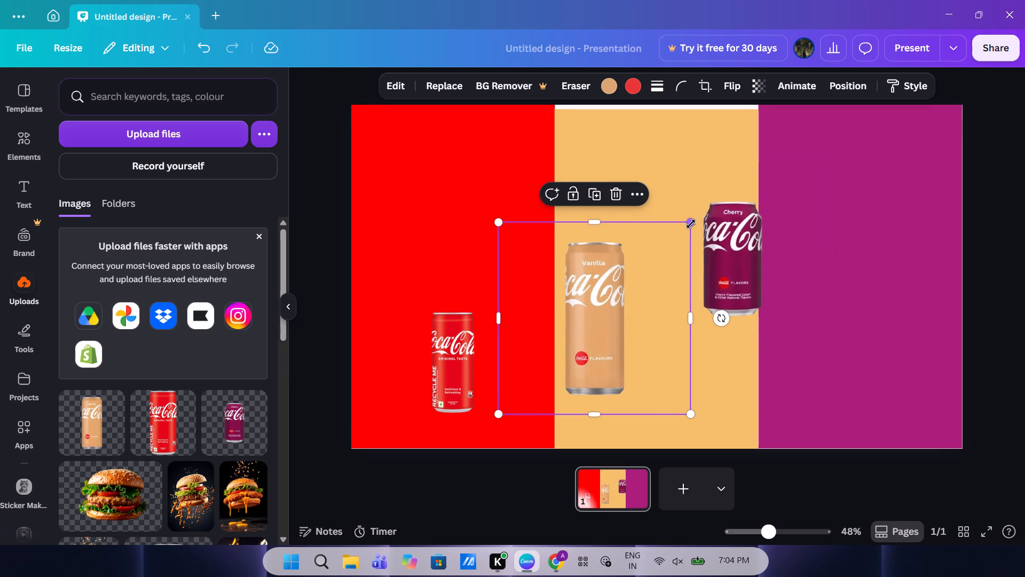
left_click_drag(691, 224, 605, 317)
left_click_drag(555, 357, 600, 354)
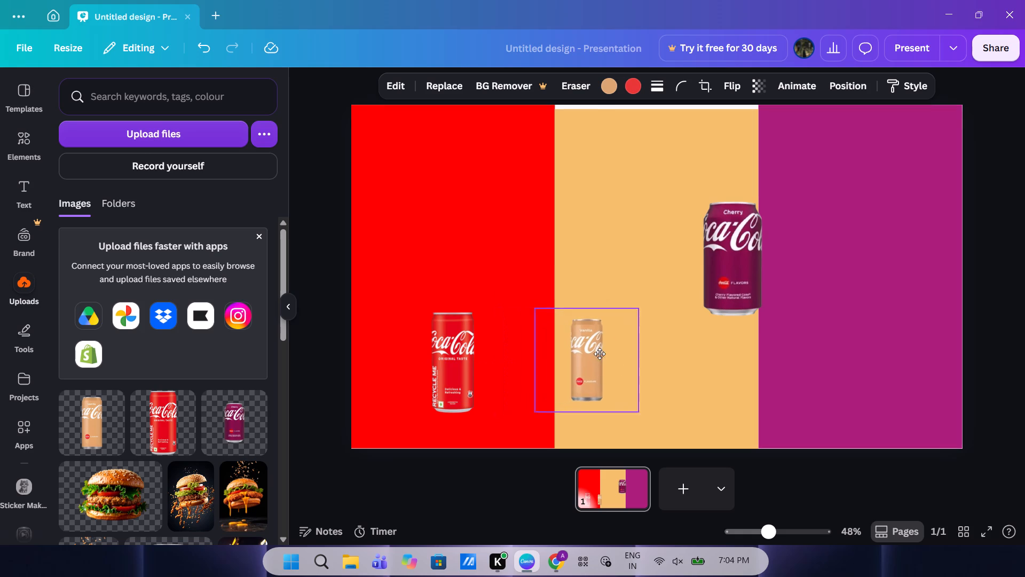
Match the vanilla can's size to the red can by overlaying them, and place it in the lower middle of the light orange block.
left_click_drag(600, 354, 454, 348)
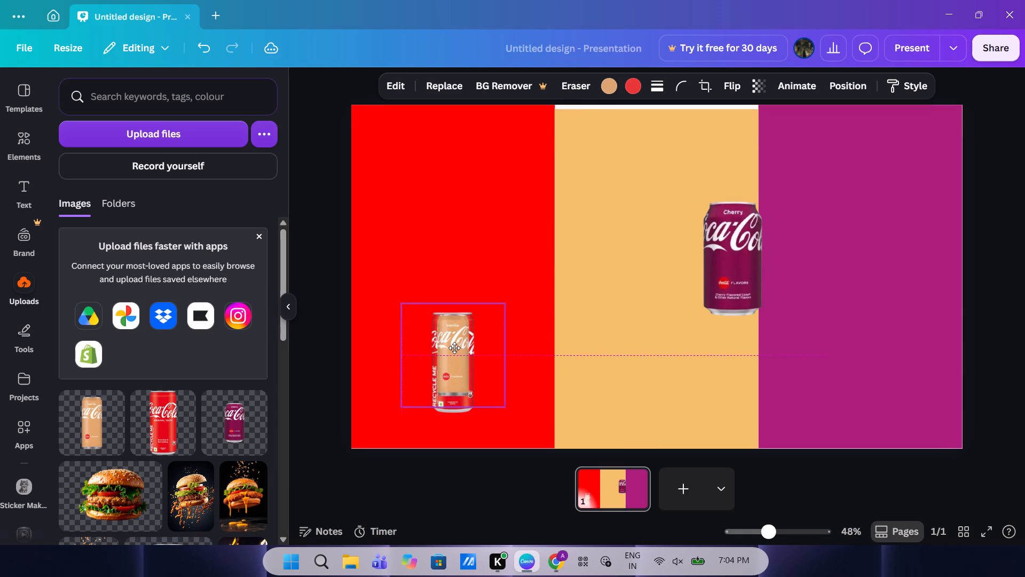
left_click_drag(454, 348, 453, 347)
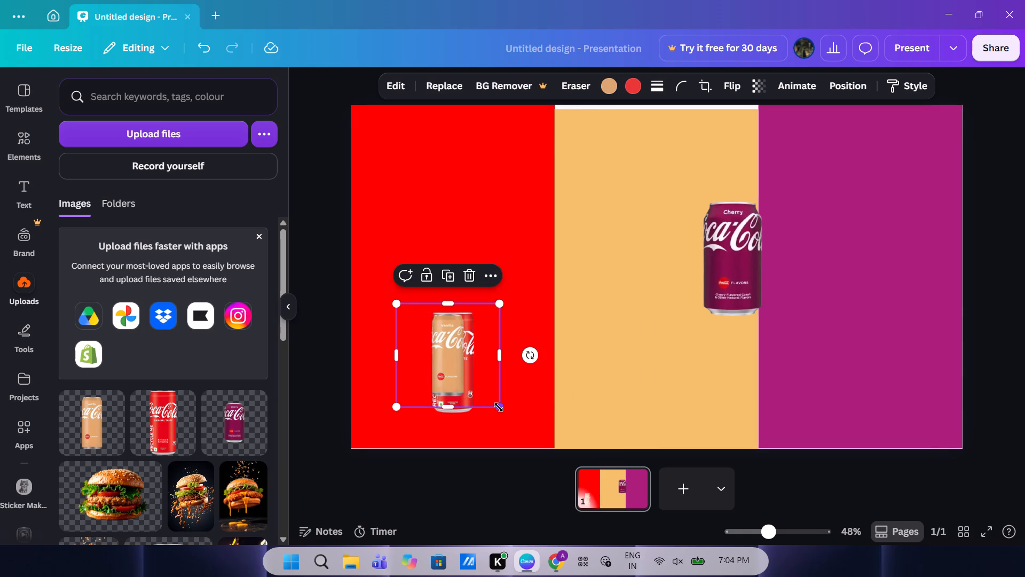
left_click_drag(499, 407, 540, 422)
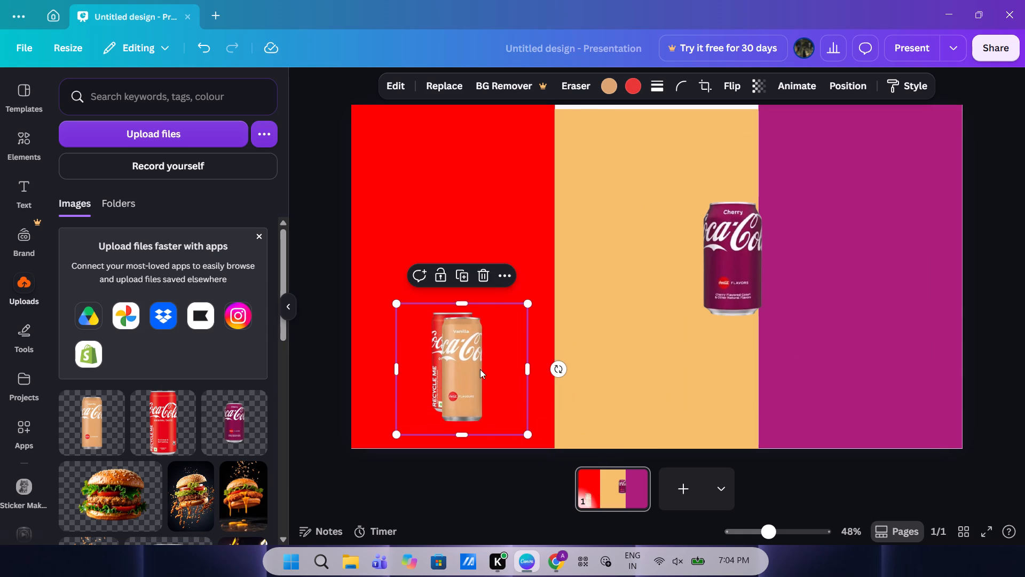
left_click_drag(480, 369, 473, 361)
left_click(518, 357)
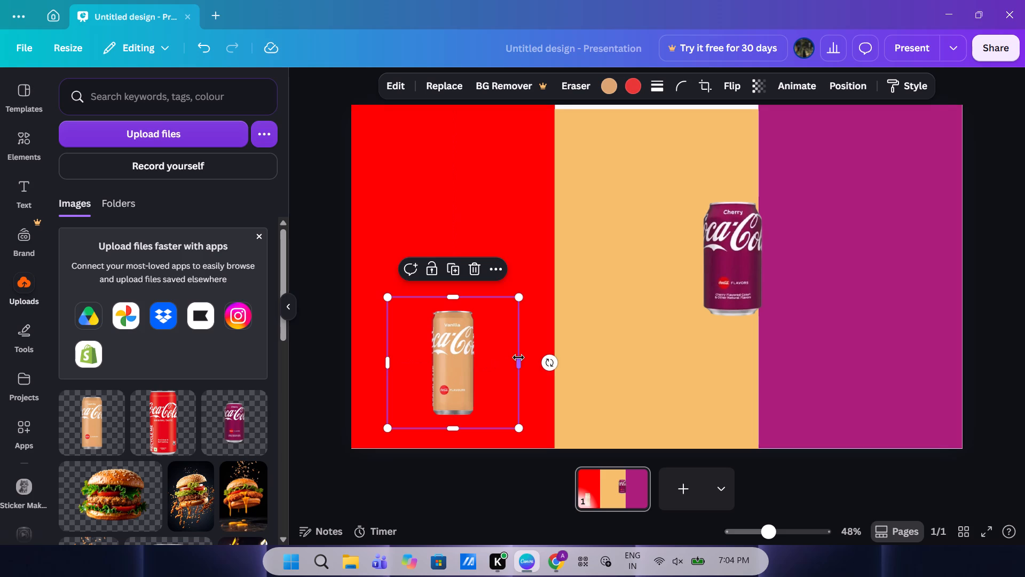
left_click(390, 362)
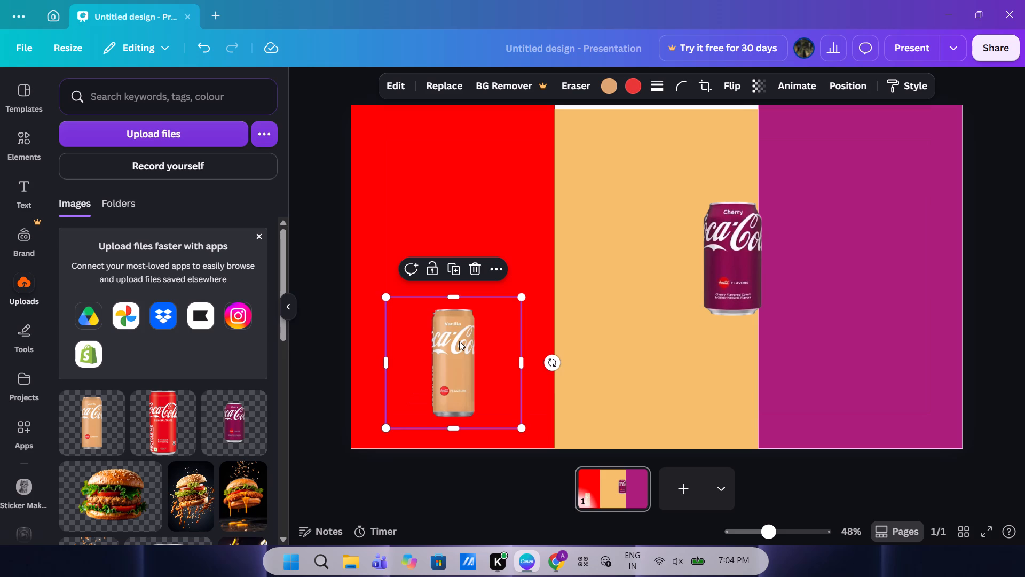
left_click_drag(459, 341, 661, 338)
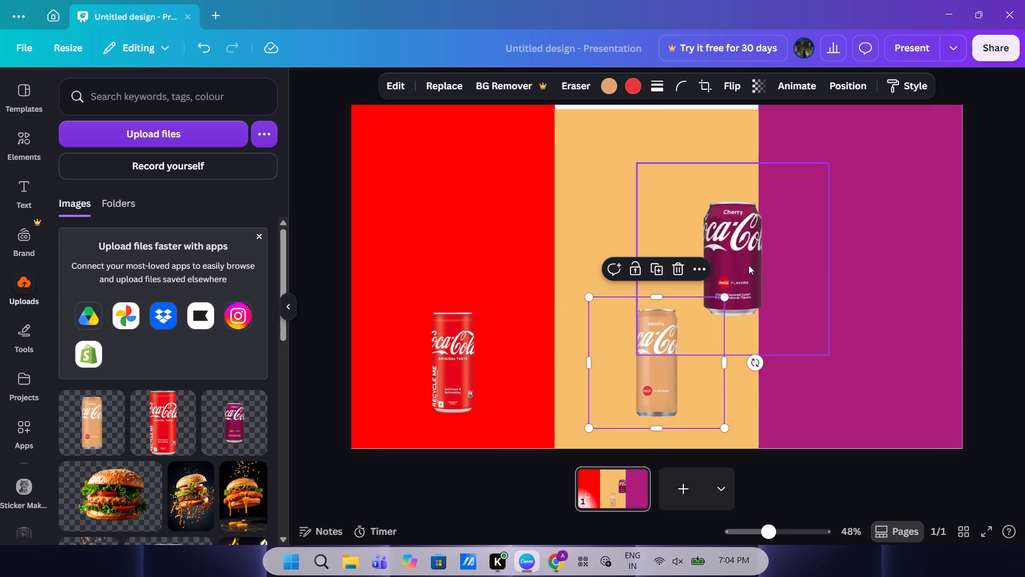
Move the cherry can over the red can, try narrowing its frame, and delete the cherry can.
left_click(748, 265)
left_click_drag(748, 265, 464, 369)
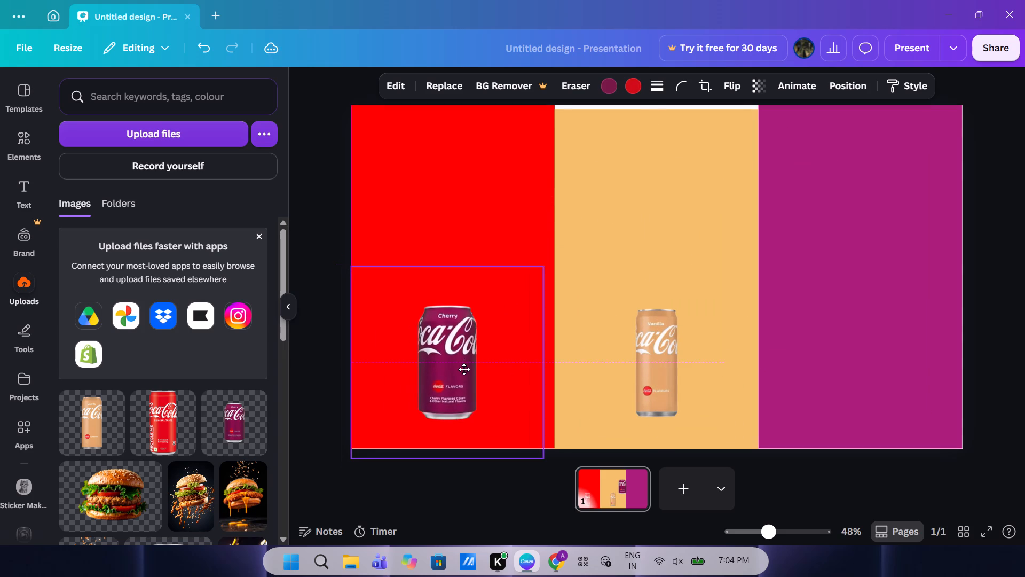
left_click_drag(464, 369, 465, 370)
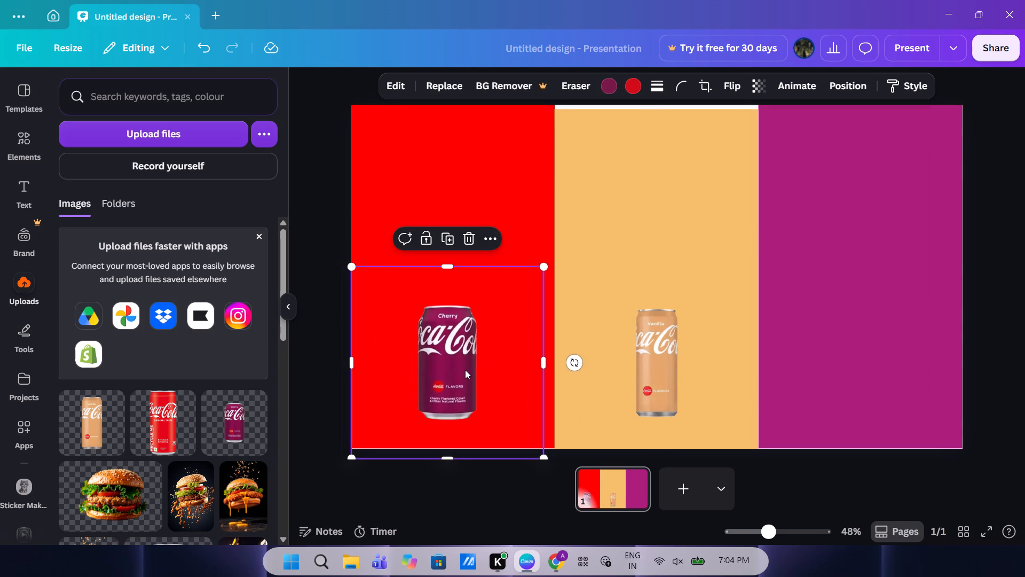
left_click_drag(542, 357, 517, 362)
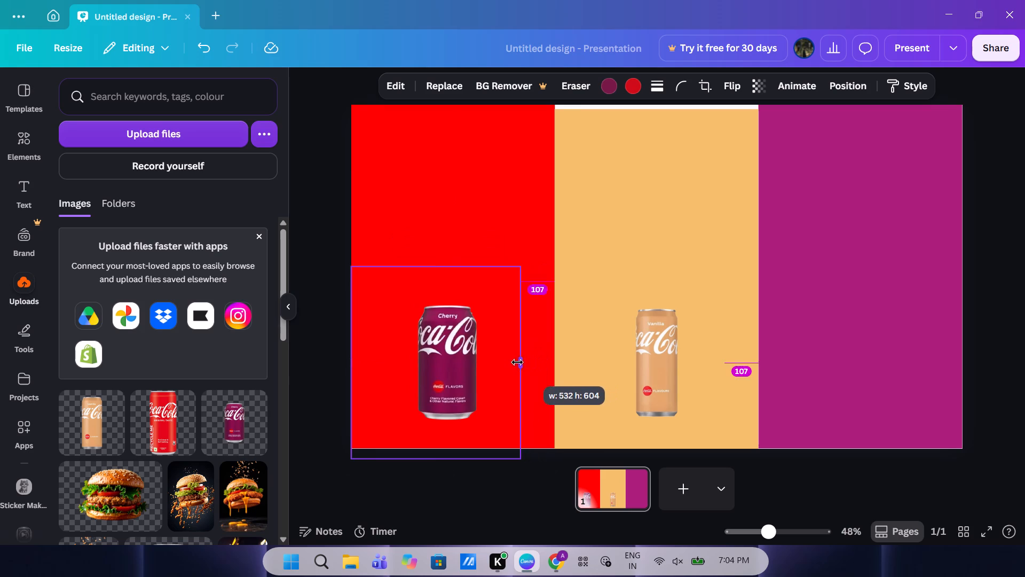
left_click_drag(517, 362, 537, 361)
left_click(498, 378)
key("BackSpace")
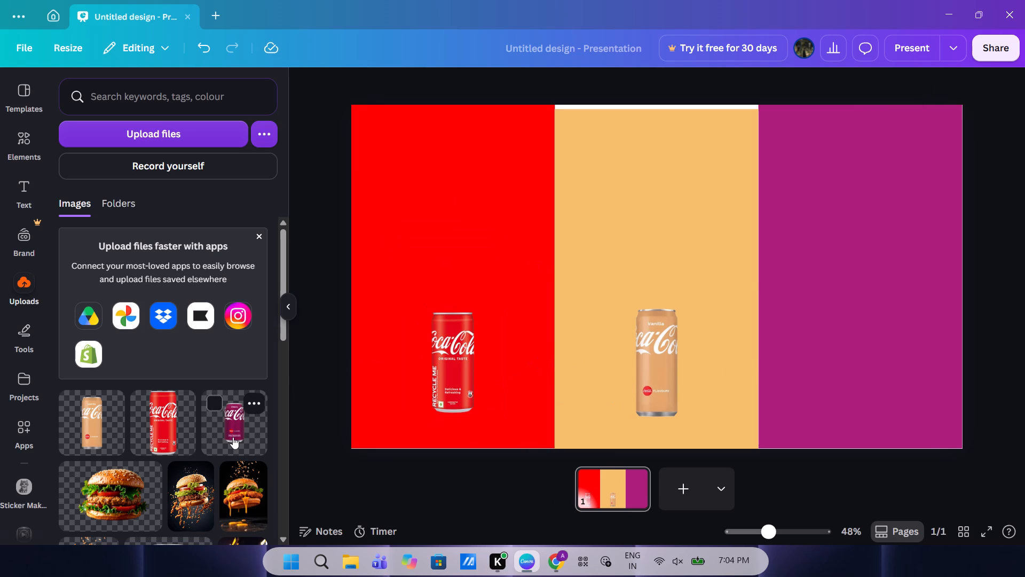
Add the uploaded cherry can cutout again and scale it to about 513 x 513 over the red can for size comparison.
left_click(233, 437)
left_click_drag(676, 287, 627, 314)
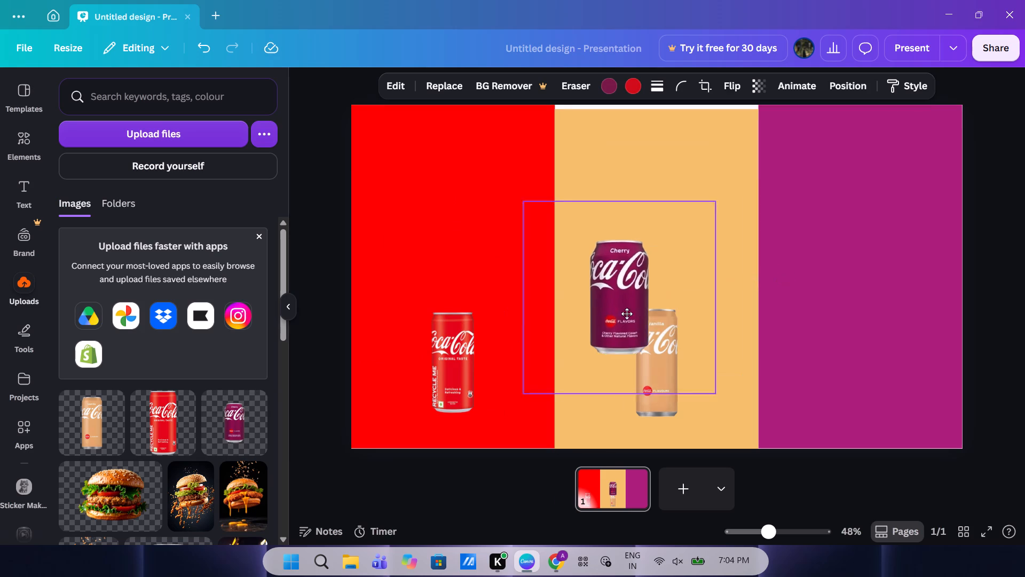
left_click_drag(627, 314, 530, 369)
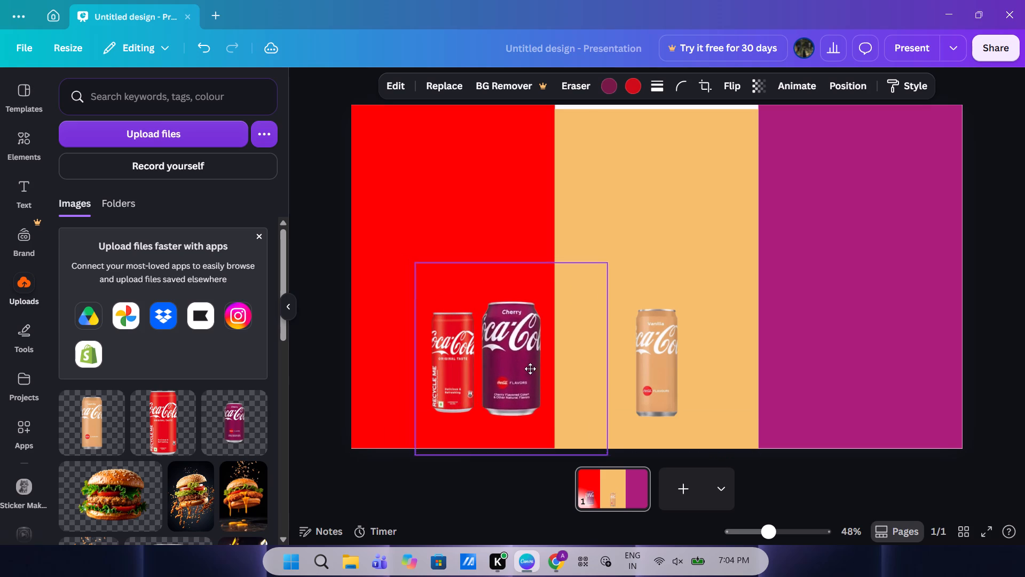
left_click_drag(530, 369, 486, 377)
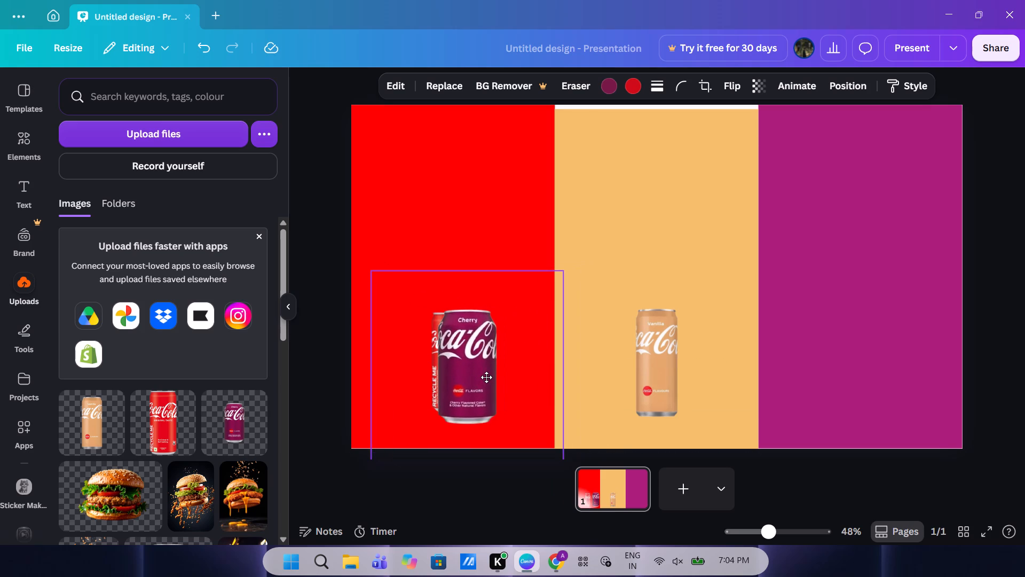
left_click_drag(486, 377, 474, 376)
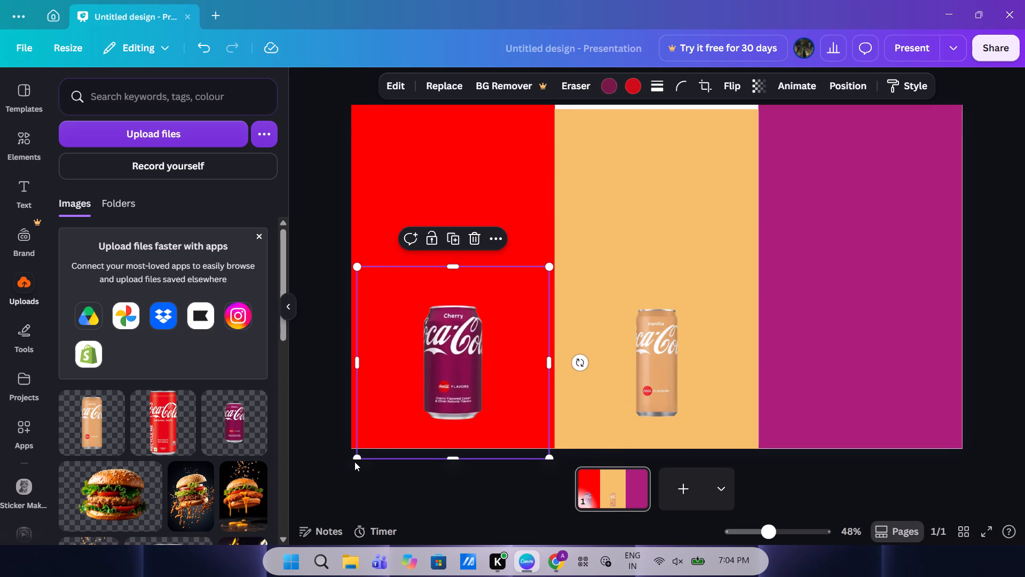
left_click_drag(356, 457, 381, 430)
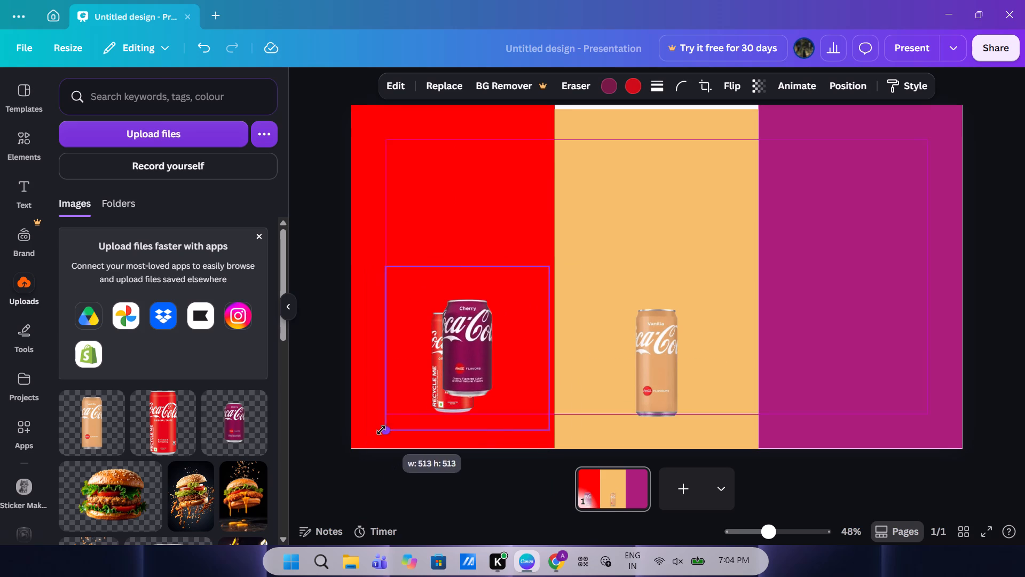
left_click_drag(381, 430, 381, 430)
left_click_drag(464, 371, 452, 385)
Place the cherry can in the lower middle of the magenta block, level with the other two cans.
left_click_drag(452, 385, 862, 392)
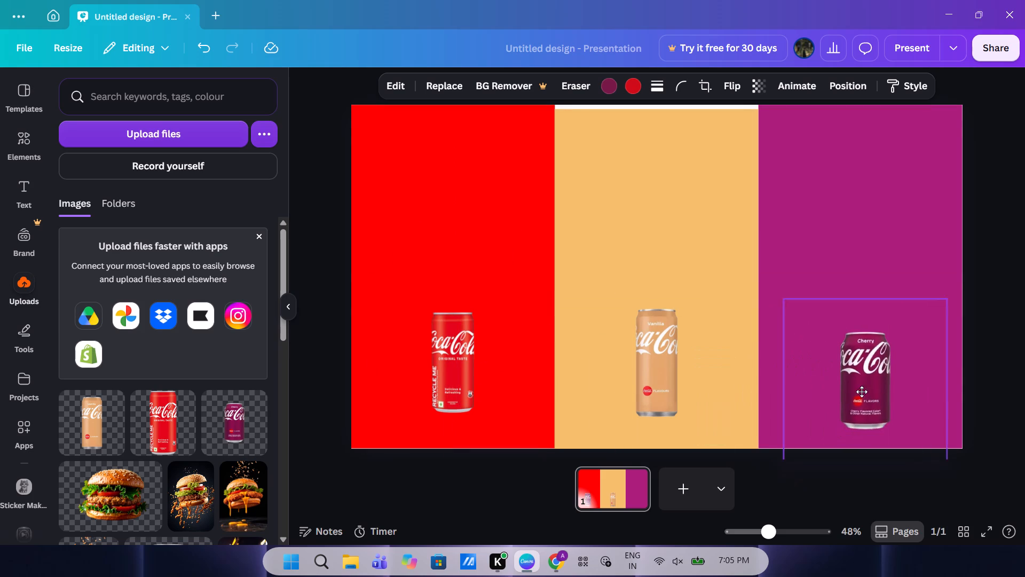
left_click_drag(862, 392, 860, 386)
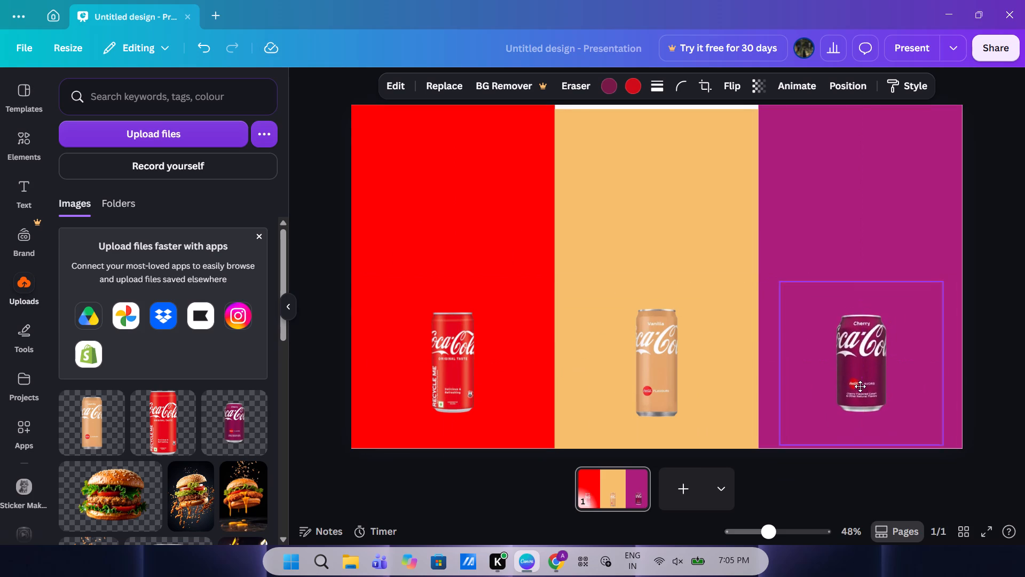
left_click_drag(860, 386, 869, 390)
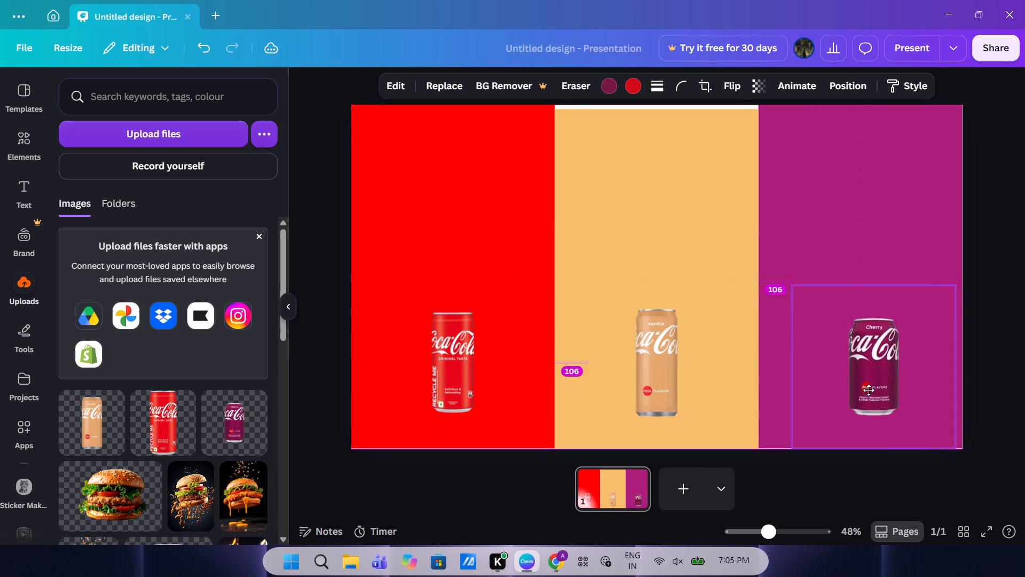
left_click_drag(869, 390, 857, 383)
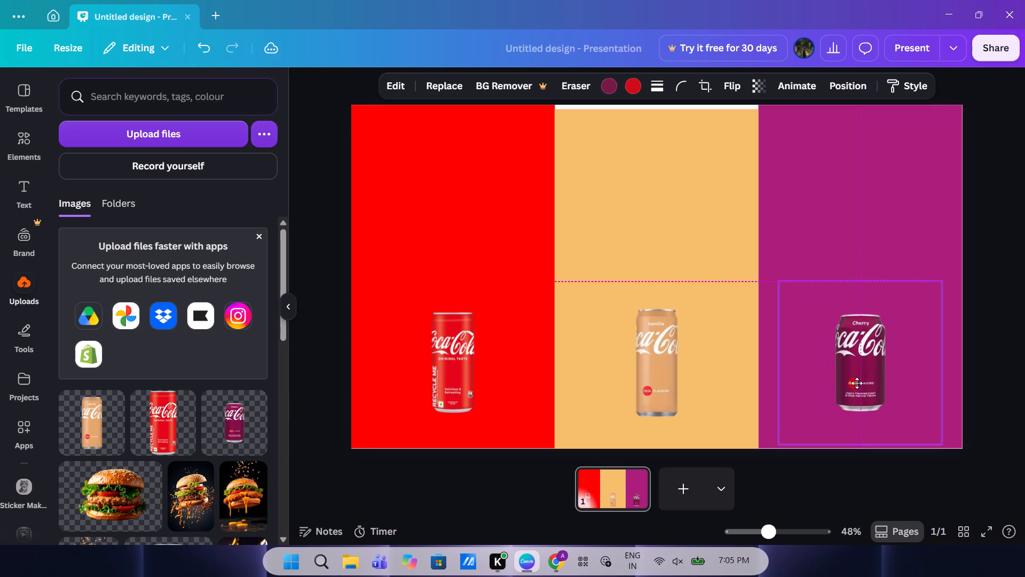
left_click_drag(857, 383, 856, 383)
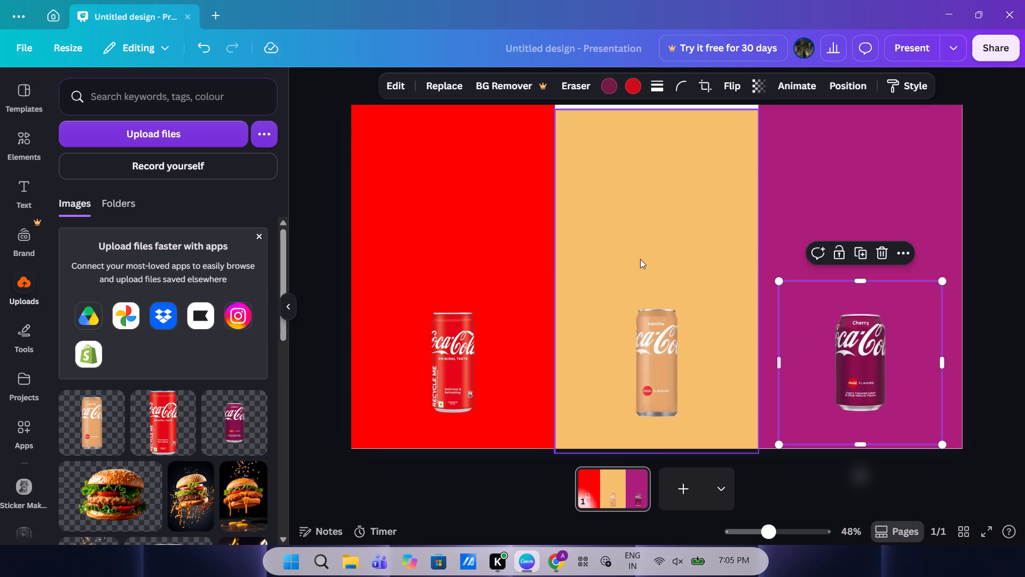
Enlarge the cherry can slightly, compare it against the vanilla can, and place it back in the lower middle of the magenta block.
left_click(640, 259)
left_click(884, 397)
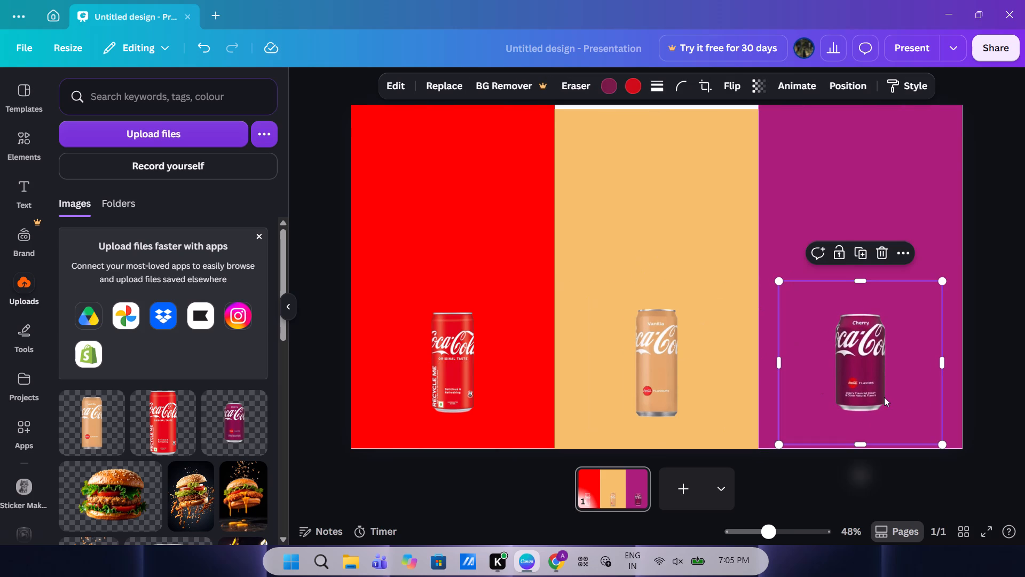
left_click_drag(942, 443, 964, 452)
left_click_drag(863, 380, 669, 373)
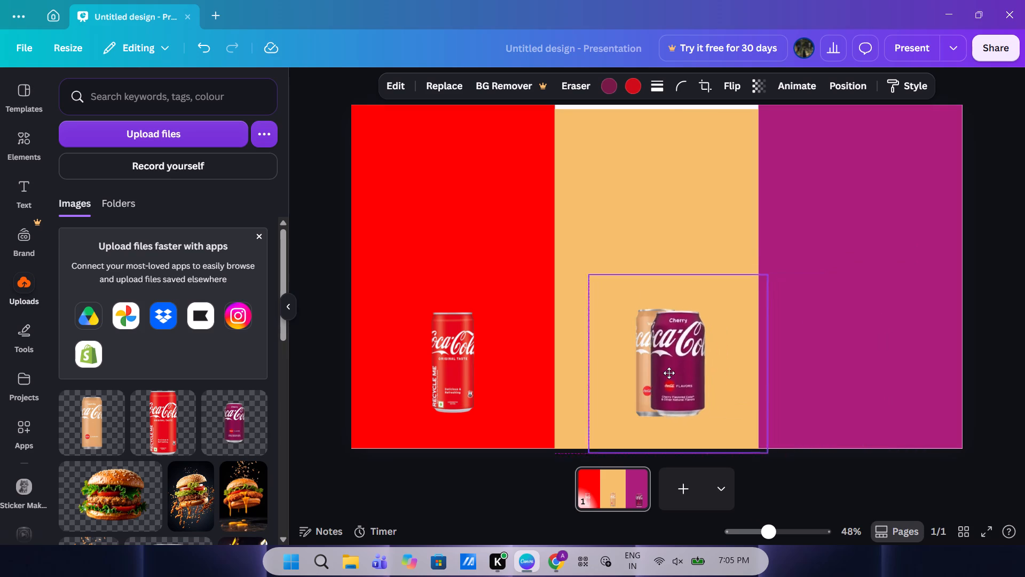
left_click_drag(669, 373, 766, 388)
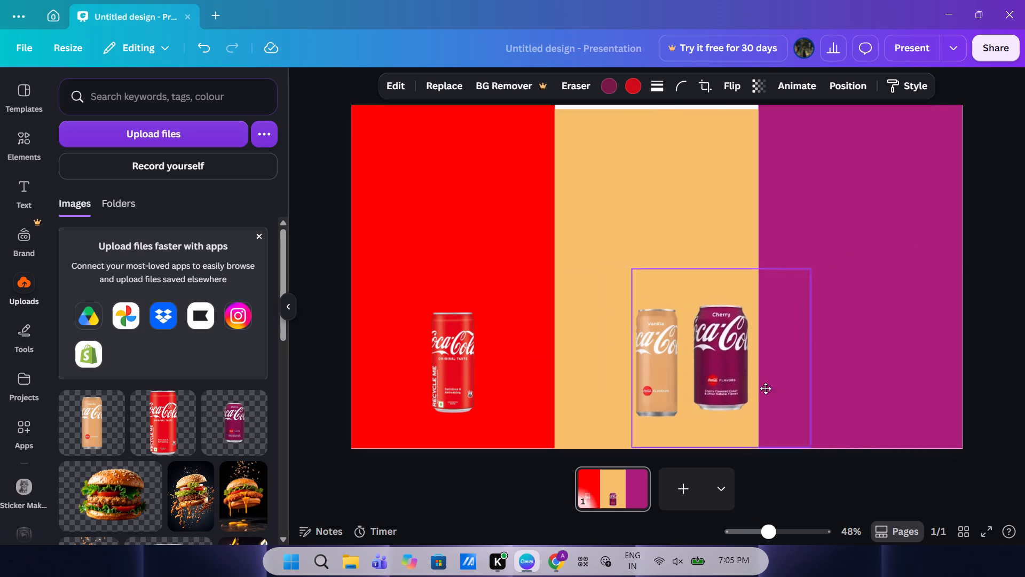
left_click_drag(766, 388, 851, 375)
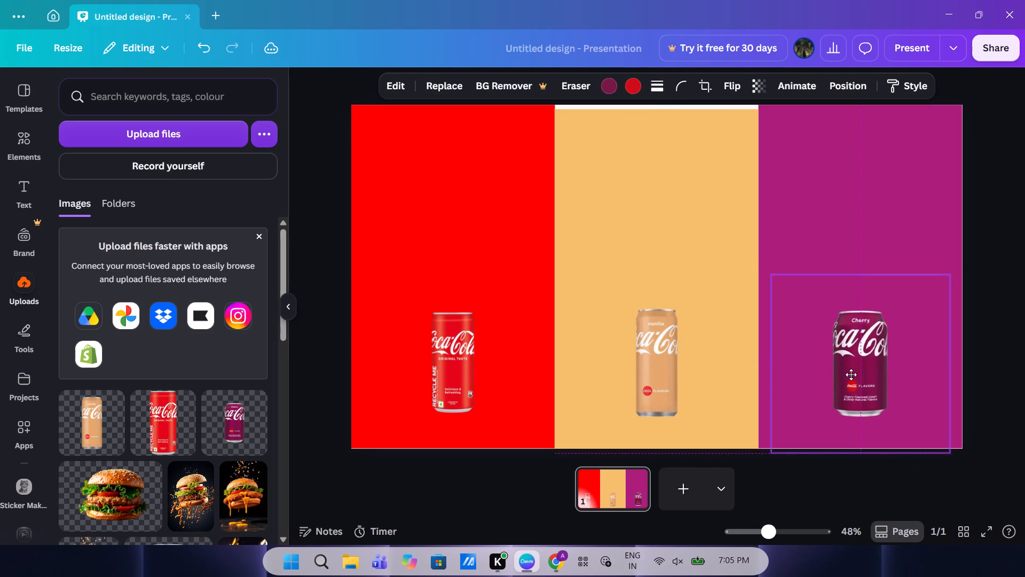
left_click_drag(851, 375, 851, 372)
left_click(860, 449)
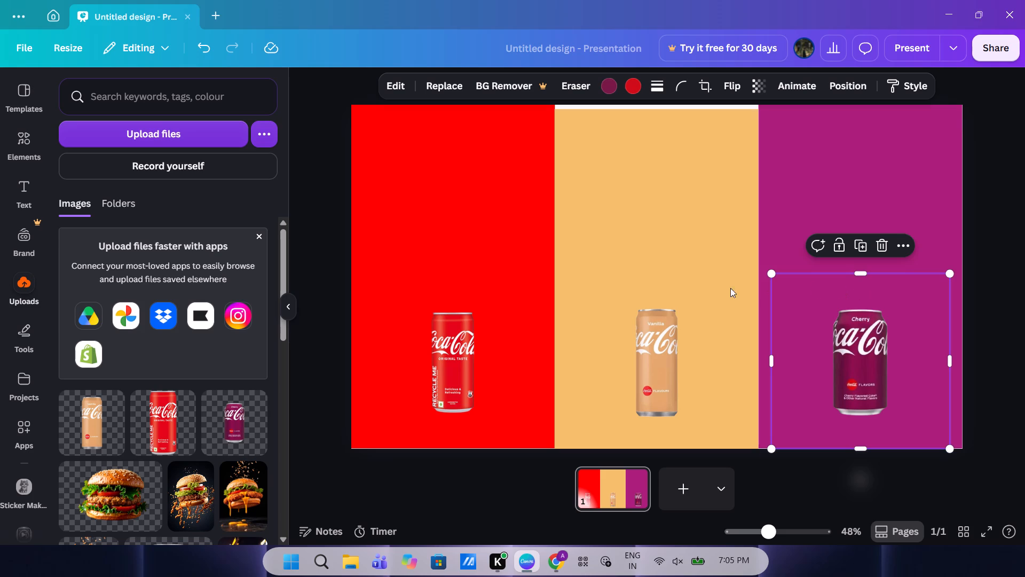
Select the red block and open its fill colour options.
left_click(676, 300)
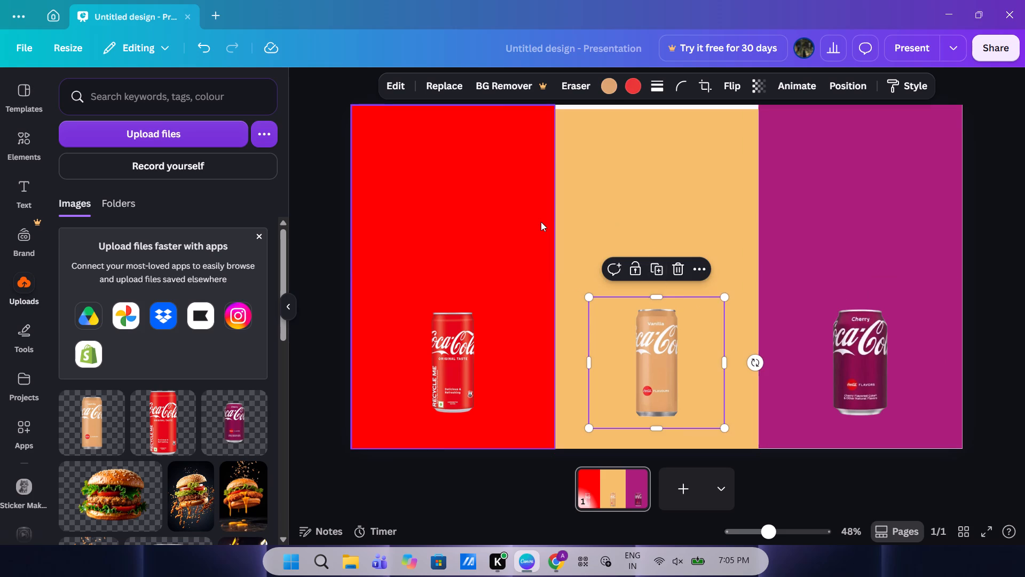
left_click(541, 222)
left_click(311, 233)
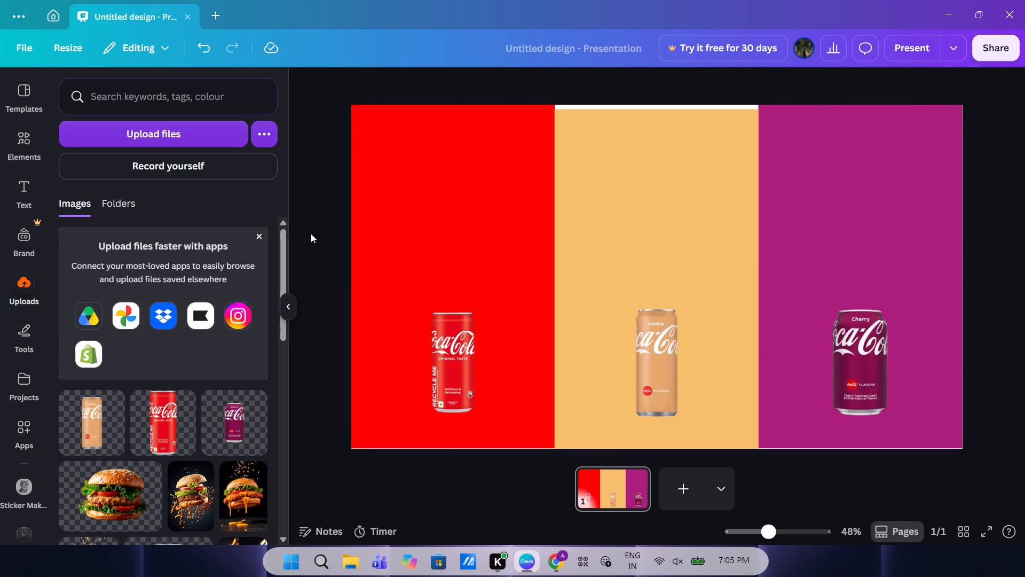
left_click(452, 150)
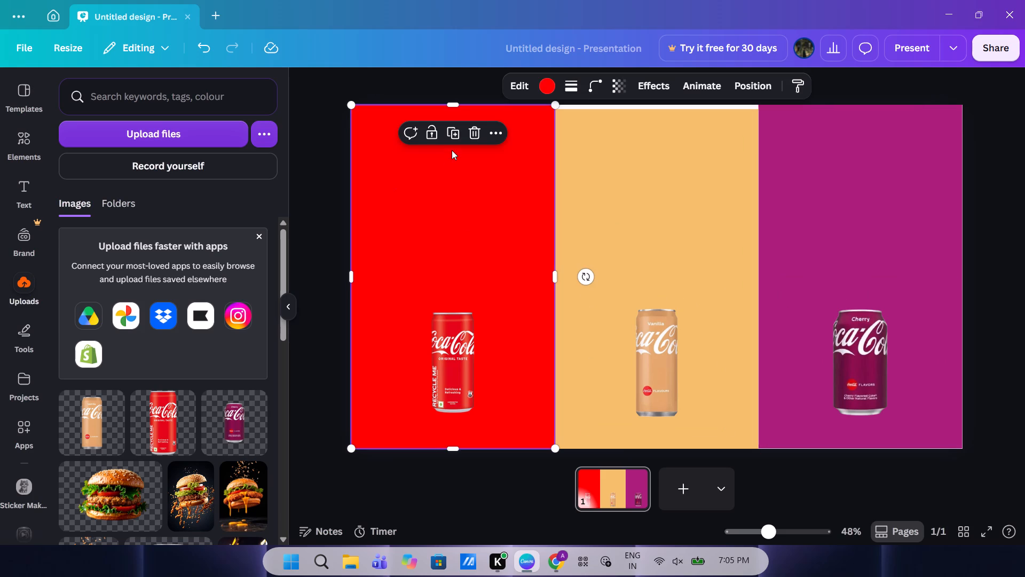
left_click(554, 82)
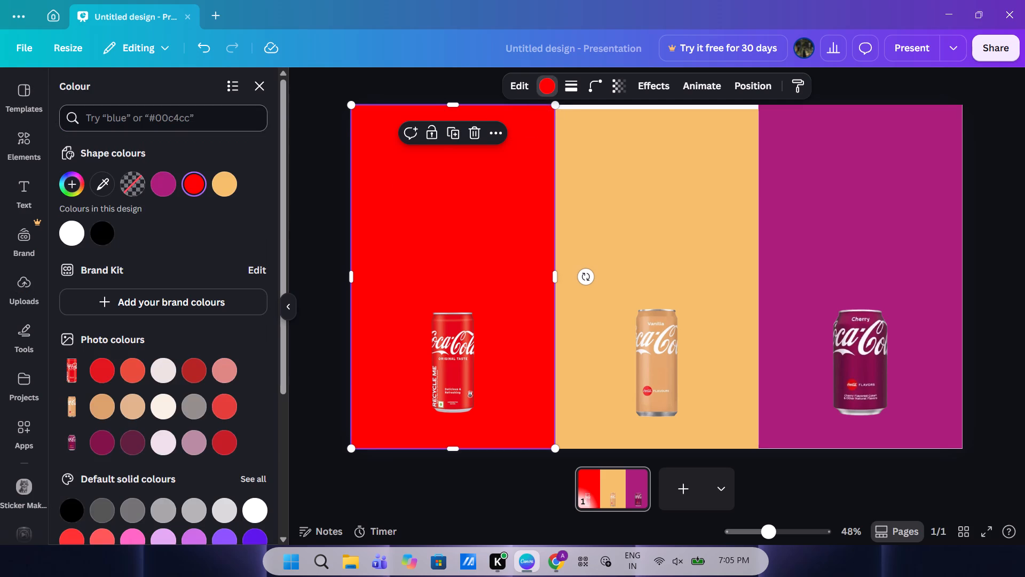
left_click(549, 88)
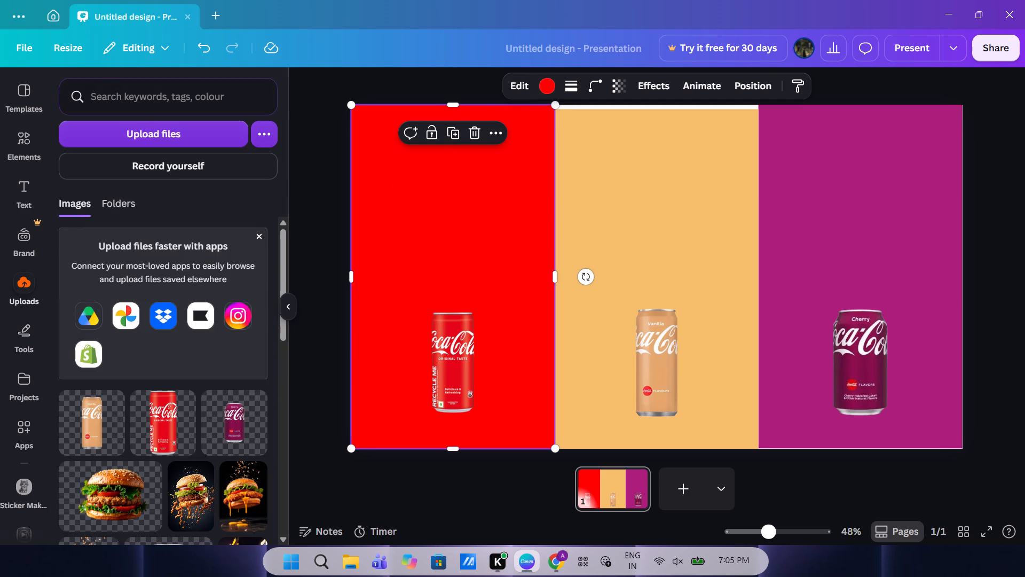
left_click(548, 88)
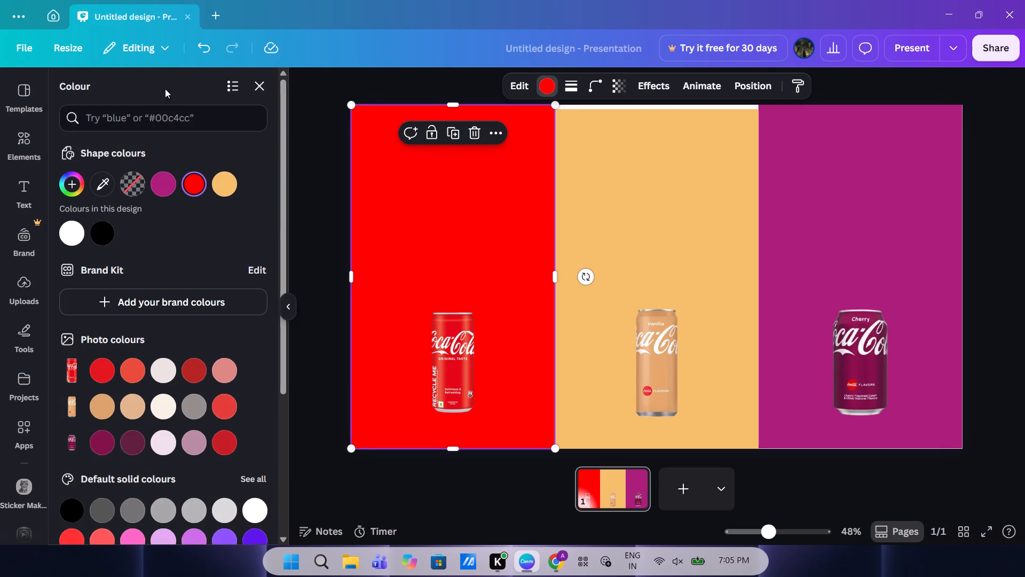
Search the element photos for "red colore" and browse the results for a suitable red.
left_click(24, 147)
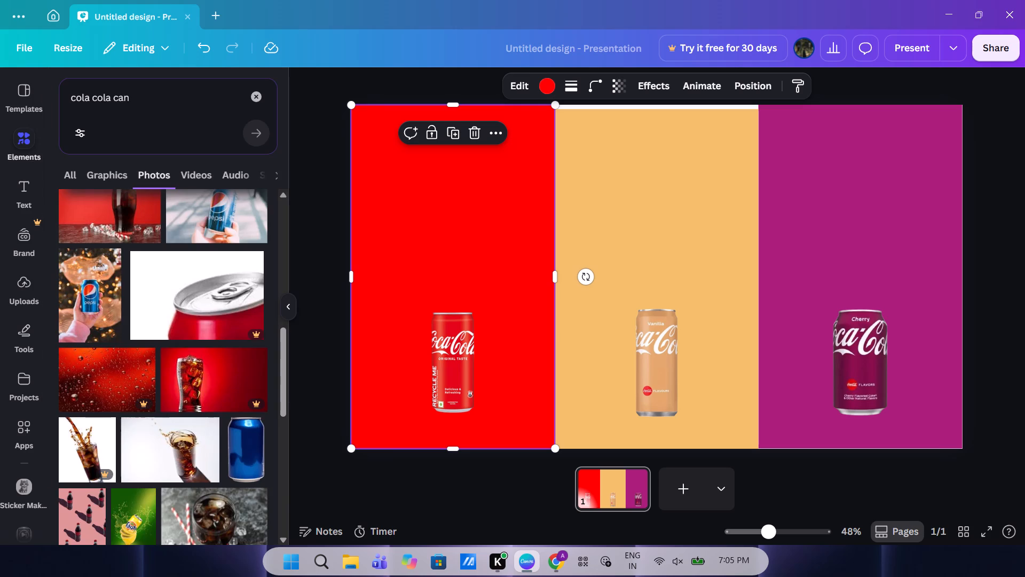
left_click(168, 99)
key("BackSpace")
key("BackSpace")
key("BackSpace")
key("BackSpace")
key("BackSpace")
key("BackSpace")
key("BackSpace")
key("BackSpace")
key("BackSpace")
key("BackSpace")
key("BackSpace")
key("BackSpace")
key("BackSpace")
key("BackSpace")
key("BackSpace")
key("BackSpace")
key("BackSpace")
key("BackSpace")
key("BackSpace")
key("BackSpace")
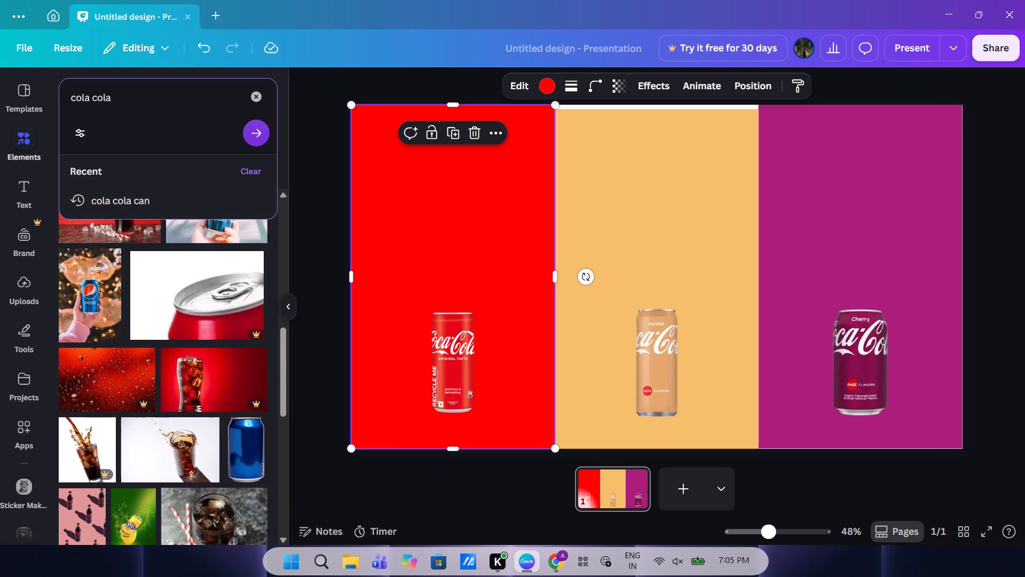
type("red colo")
type("re")
key("Return")
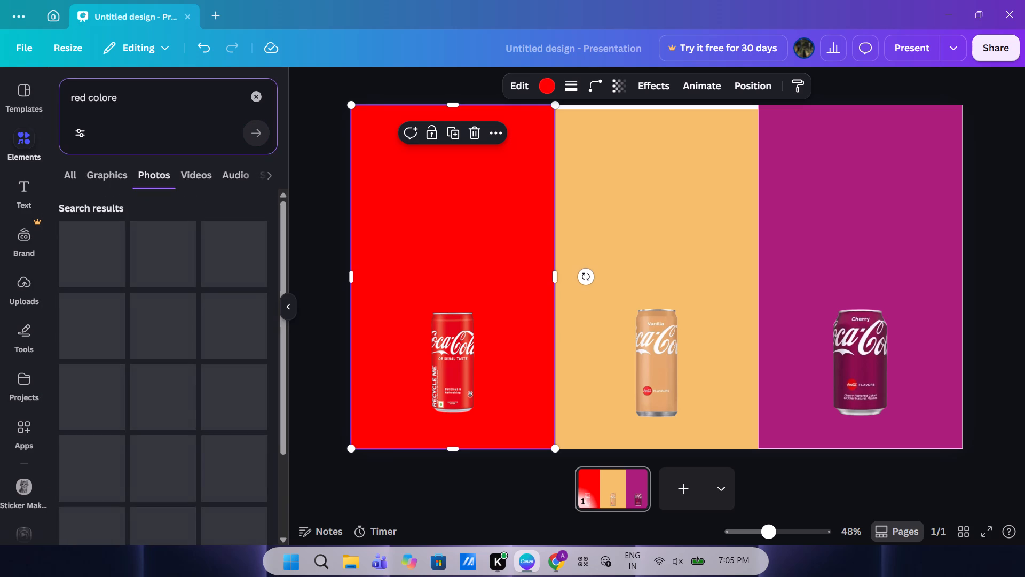
scroll(104, 346, "down", 1)
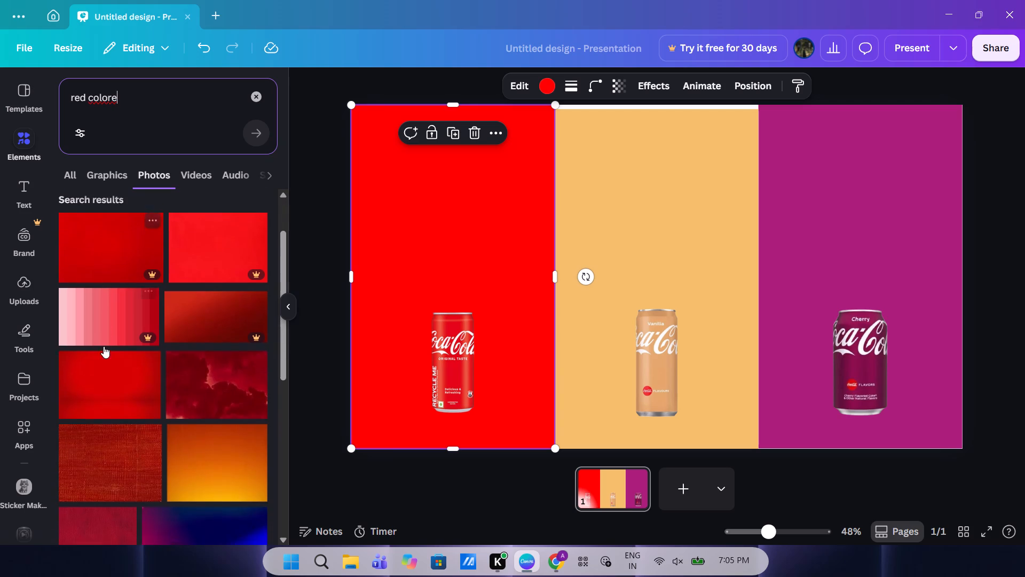
scroll(104, 346, "down", 1)
scroll(105, 397, "down", 1)
scroll(132, 434, "down", 2)
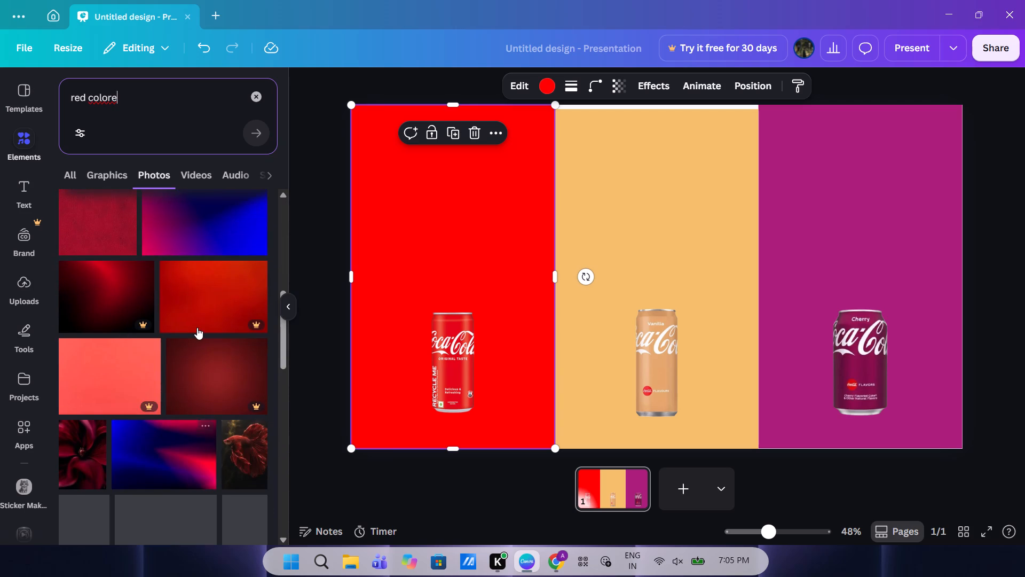
scroll(197, 328, "down", 2)
scroll(139, 406, "down", 2)
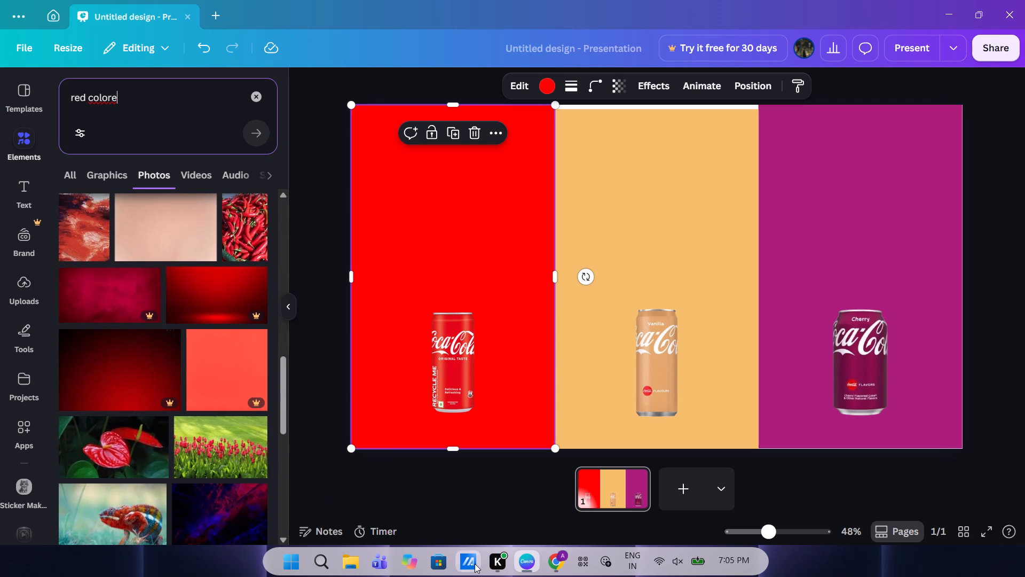
Switch to Chrome, go back to the Google results page, and search for "coca cola color".
left_click(563, 550)
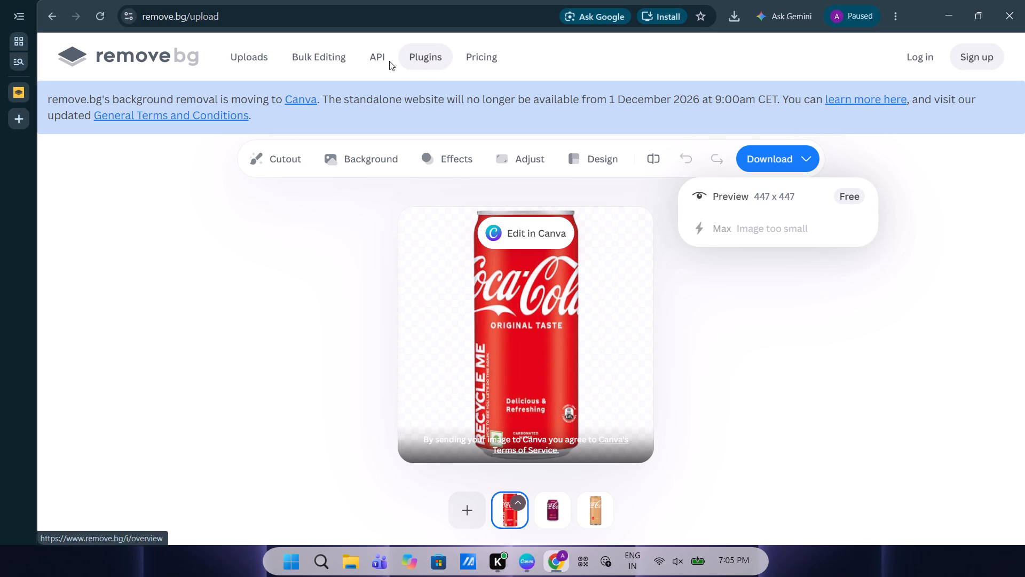
left_click(46, 10)
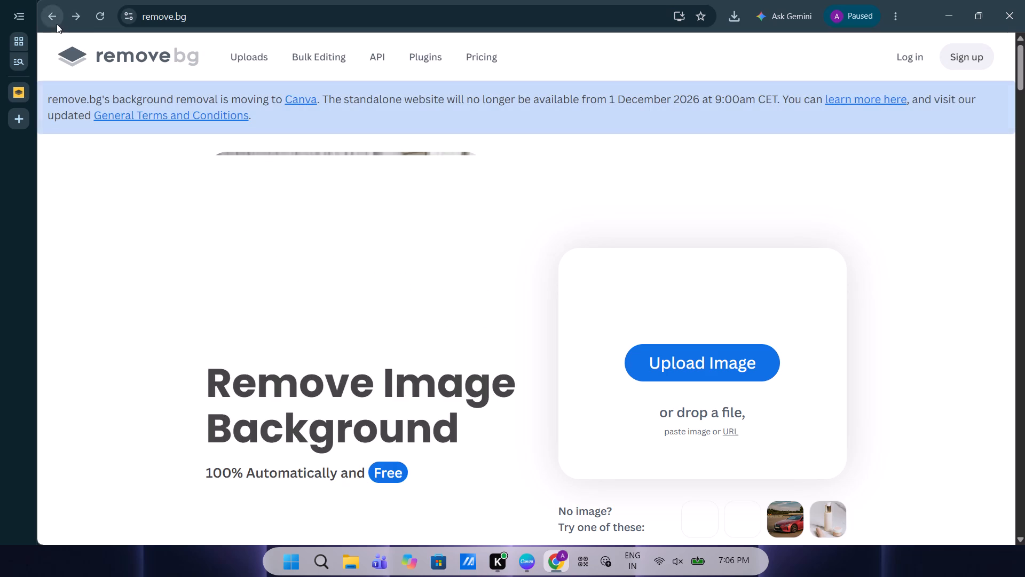
left_click(57, 24)
left_click(250, 76)
key("BackSpace")
key("BackSpace")
key("BackSpace")
key("BackSpace")
key("BackSpace")
key("BackSpace")
key("BackSpace")
key("BackSpace")
key("BackSpace")
key("BackSpace")
key("BackSpace")
key("BackSpace")
key("BackSpace")
key("BackSpace")
key("BackSpace")
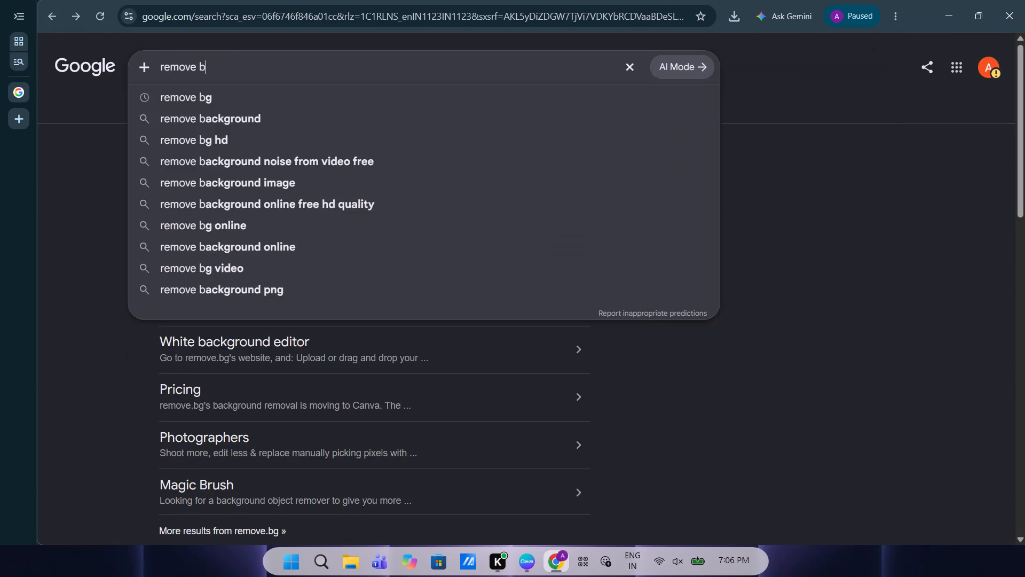
type("colas")
key("a")
key("BackSpace")
key("BackSpace")
key("space")
type("cols")
key("space")
type("coloue")
key("BackSpace")
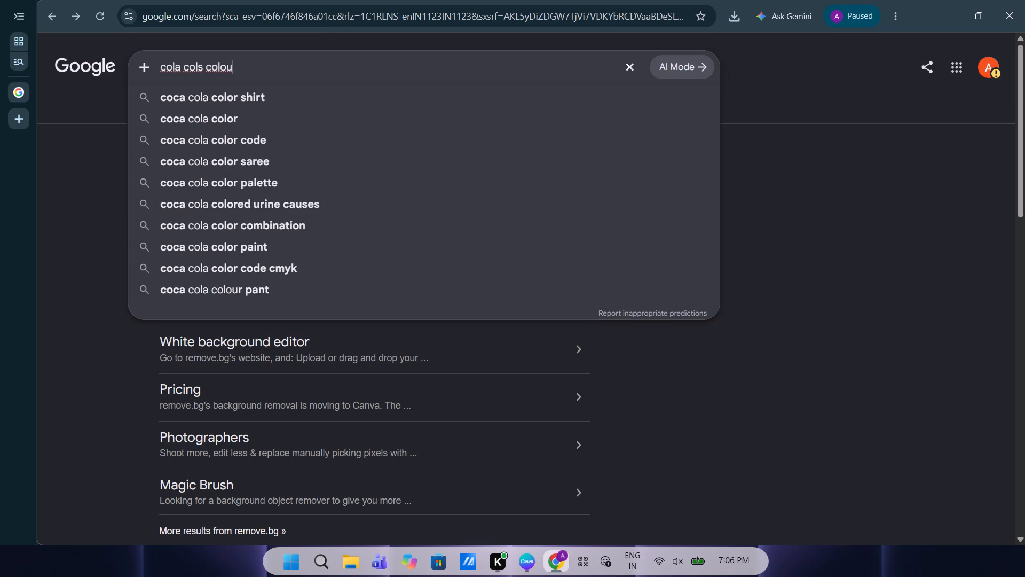
left_click(236, 119)
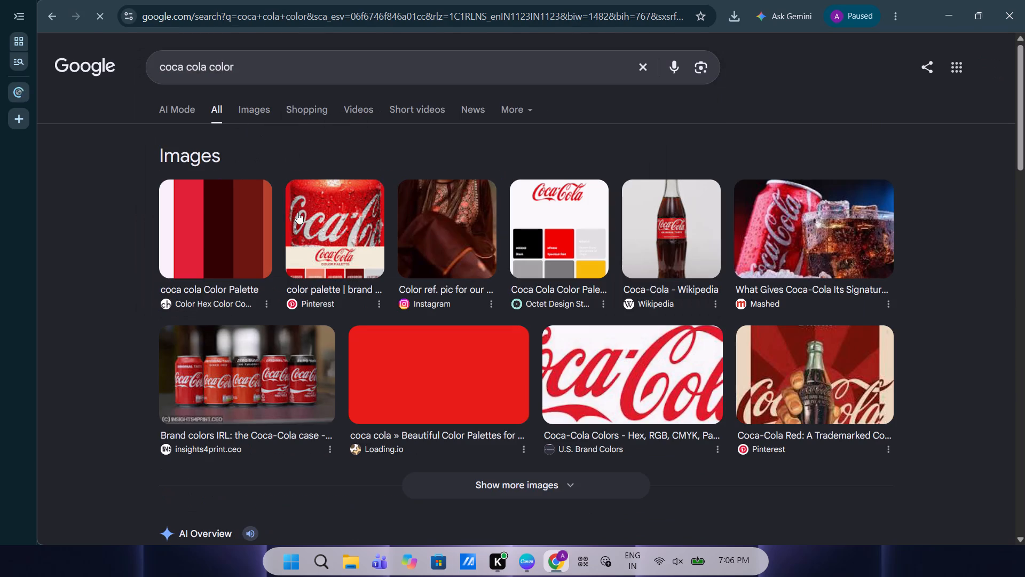
Open the Loading.io Coca-Cola palette page from the image results and inspect the colour values of its red swatch.
left_click(420, 370)
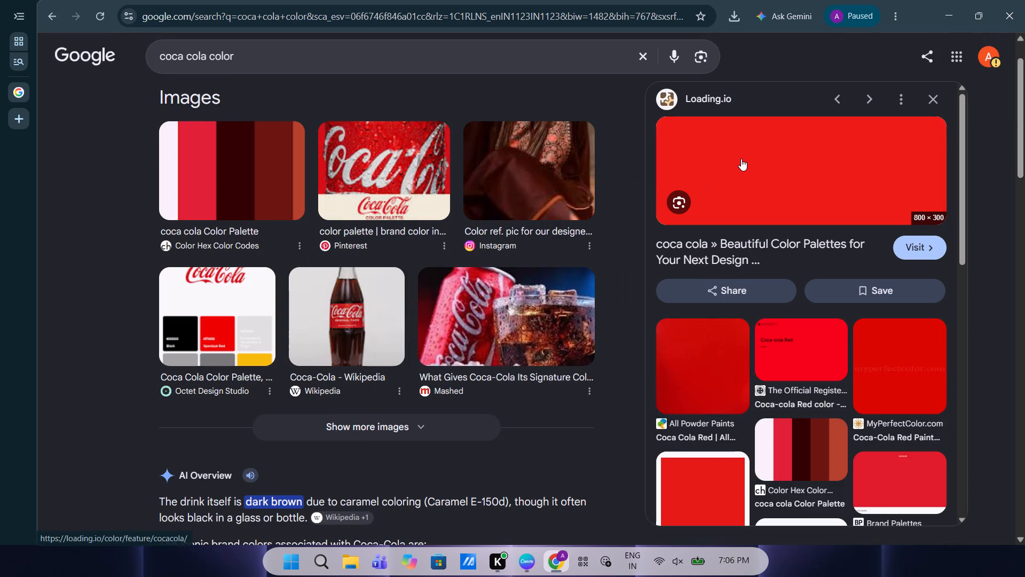
right_click(741, 159)
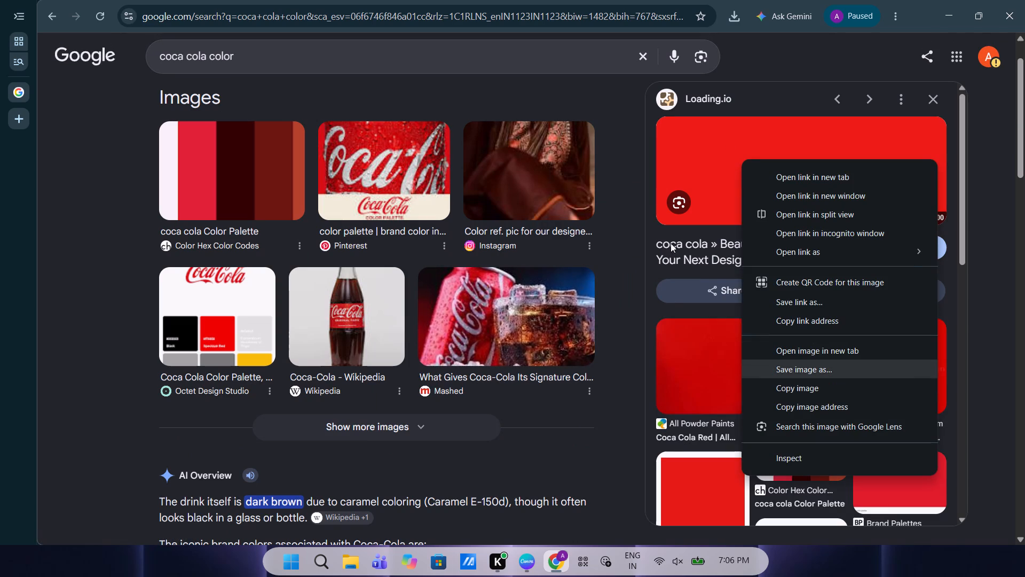
left_click(679, 135)
scroll(679, 356, "down", 1)
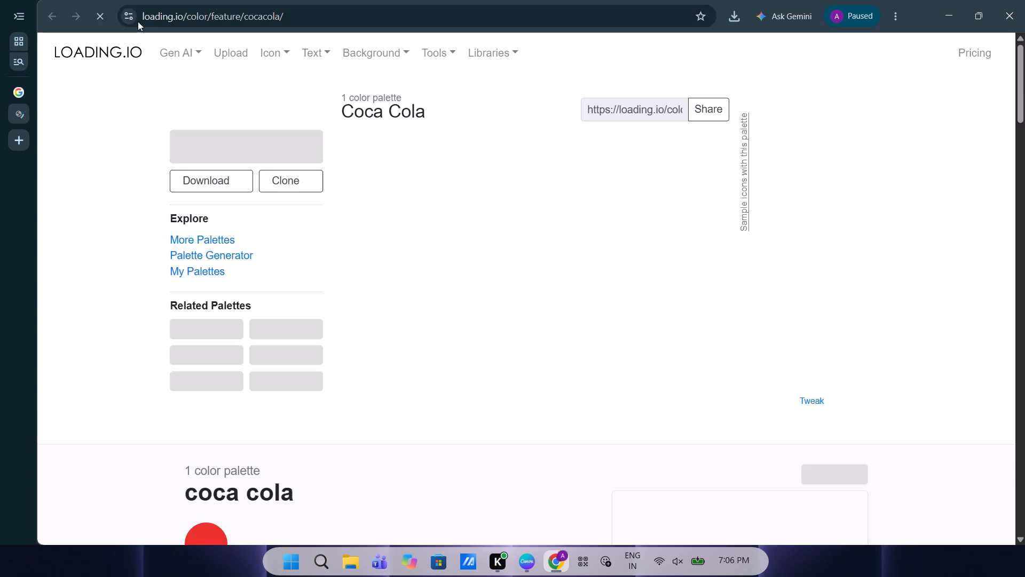
scroll(251, 249, "down", 2)
scroll(302, 207, "up", 2)
left_click(421, 177)
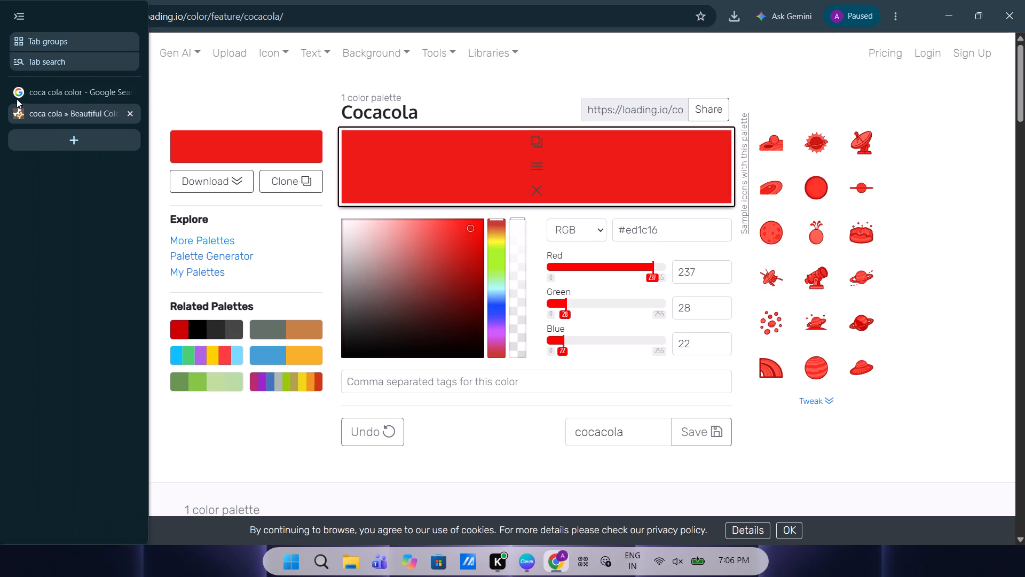
Return to the "coca cola color" search results and look through them for brand colour references.
left_click(33, 88)
scroll(295, 215, "down", 2)
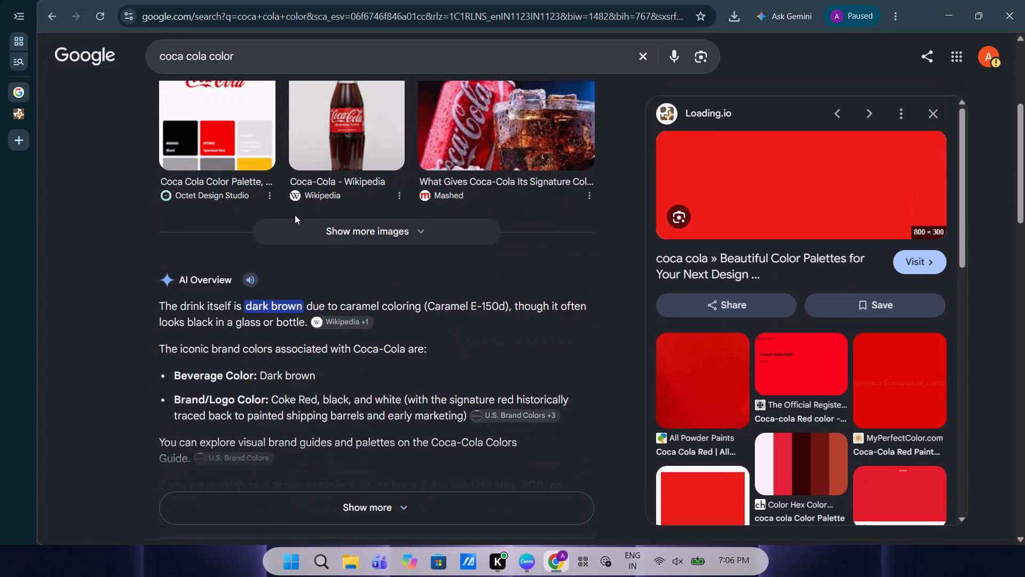
scroll(321, 270, "up", 2)
left_click(57, 13)
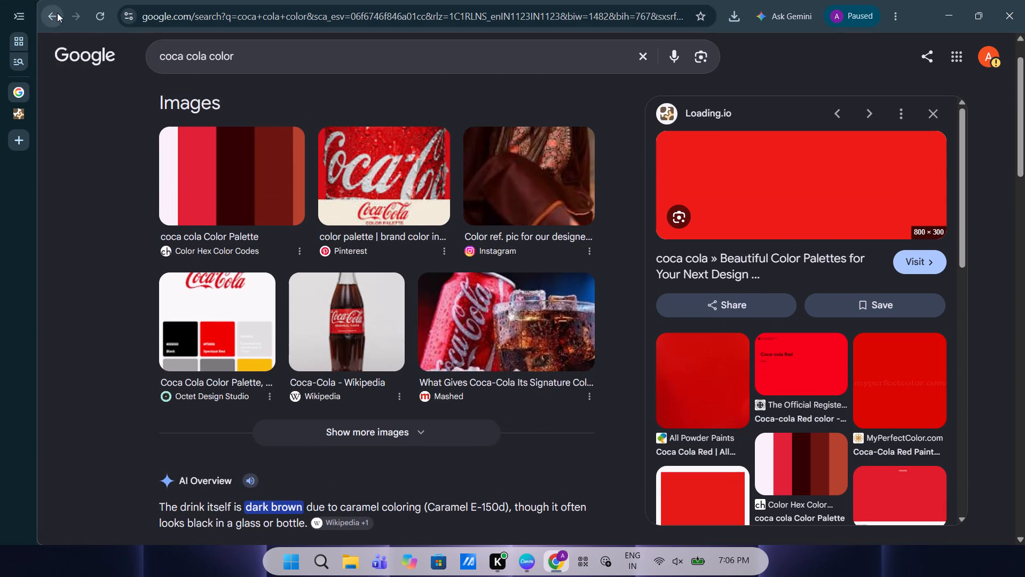
scroll(304, 170, "down", 1)
scroll(304, 170, "up", 3)
scroll(304, 170, "down", 4)
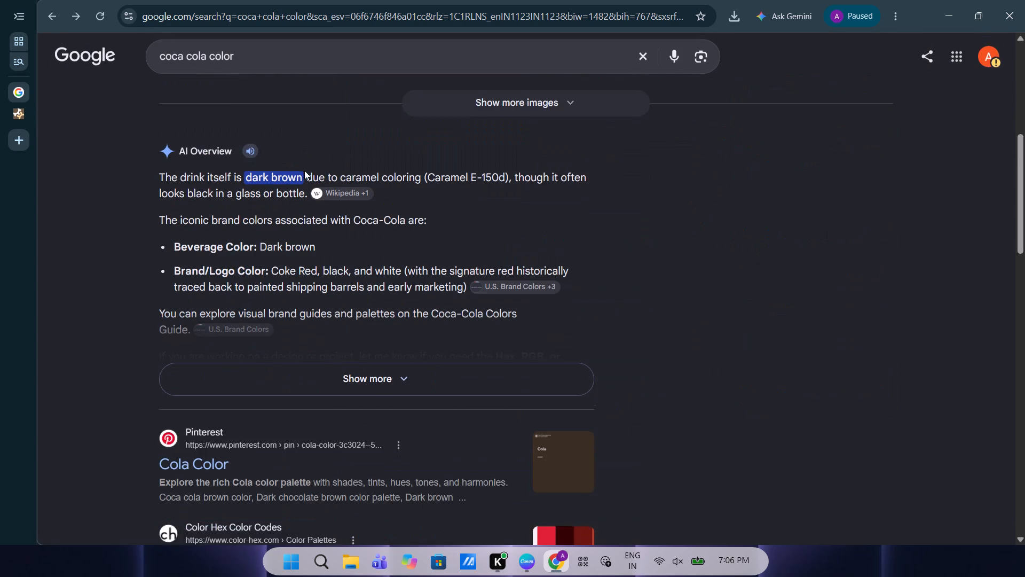
scroll(304, 170, "down", 2)
scroll(307, 186, "up", 9)
scroll(256, 124, "up", 1)
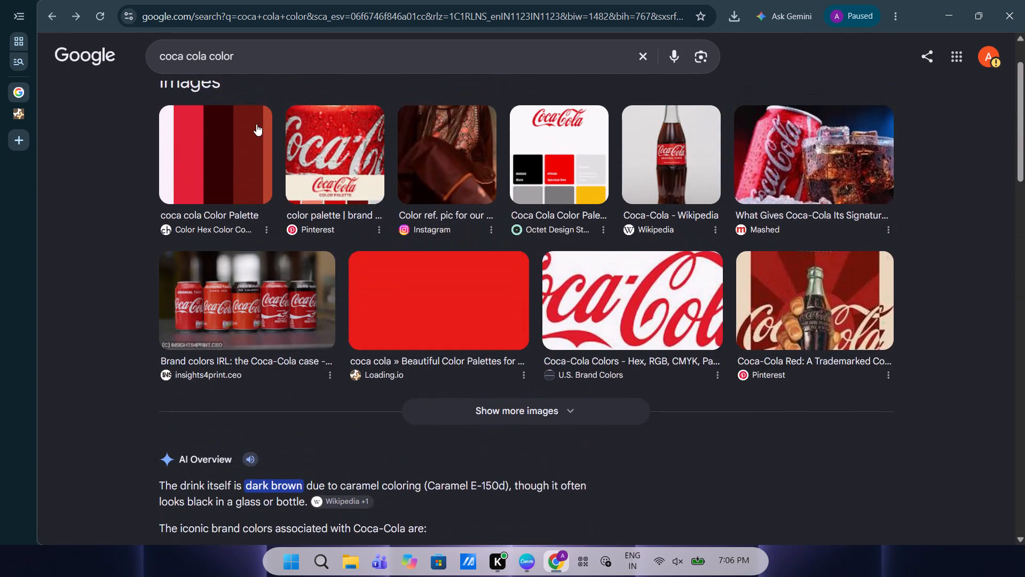
scroll(256, 124, "up", 1)
Show only image results for the search and examine the hex codes in the Pinterest Coca-Cola colour palette picture.
left_click(266, 121)
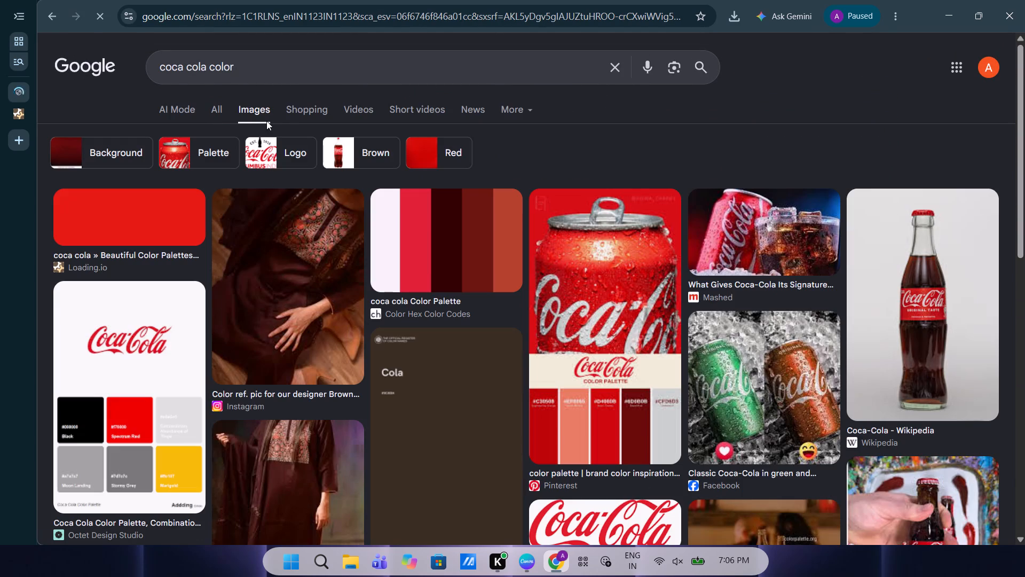
scroll(333, 188, "down", 2)
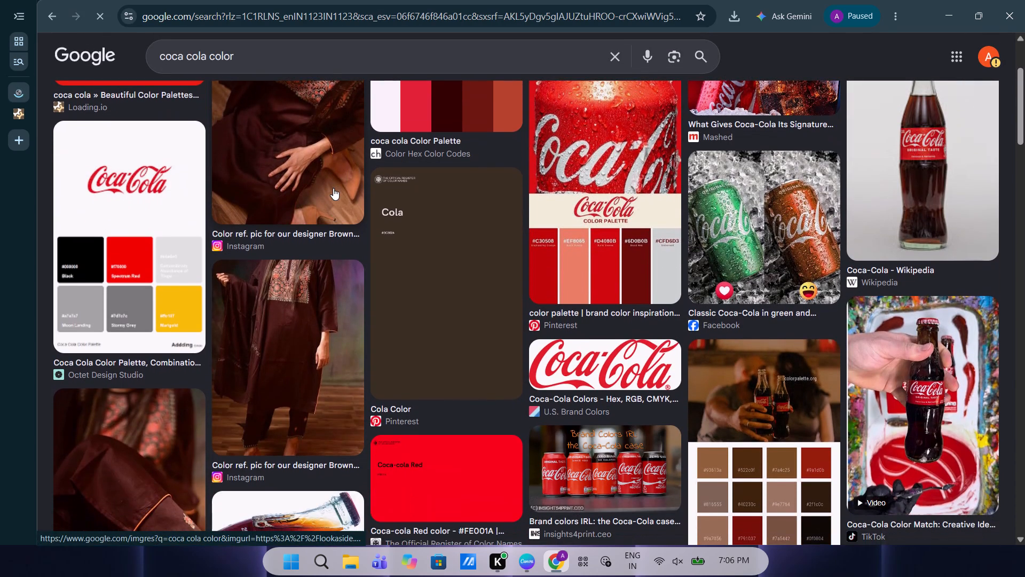
scroll(333, 188, "down", 1)
left_click(588, 269)
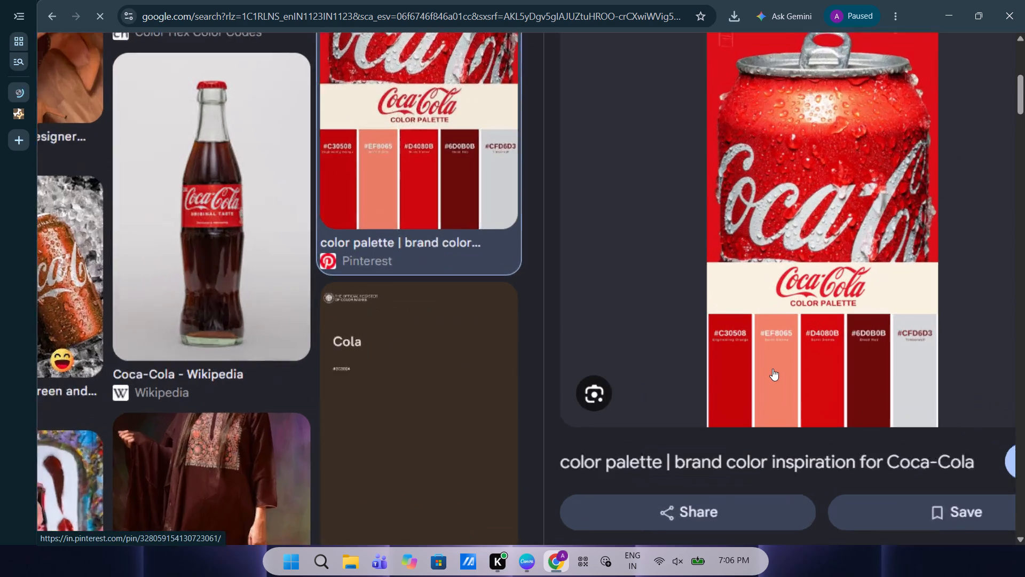
scroll(802, 351, "left", 1)
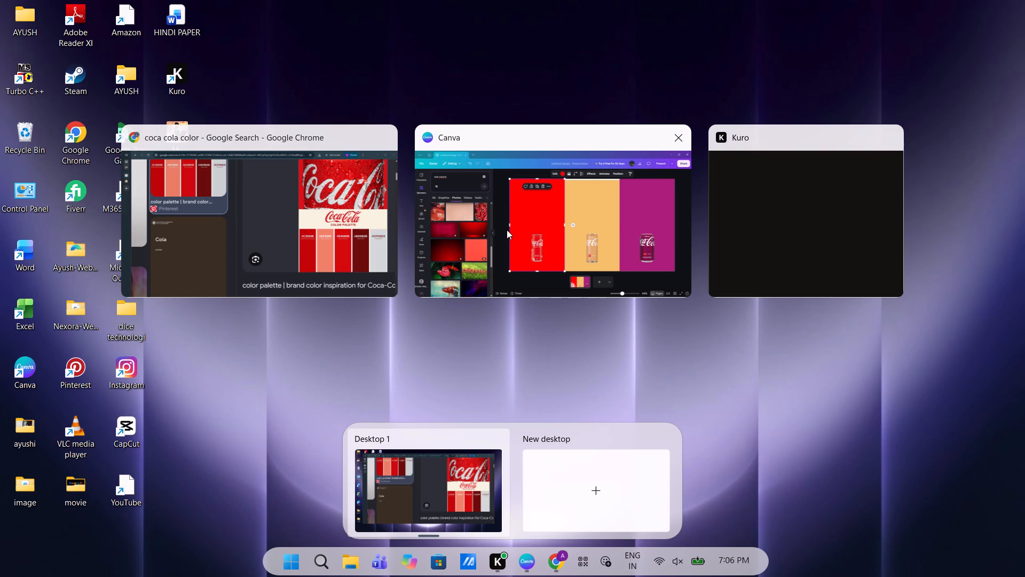
left_click(302, 246)
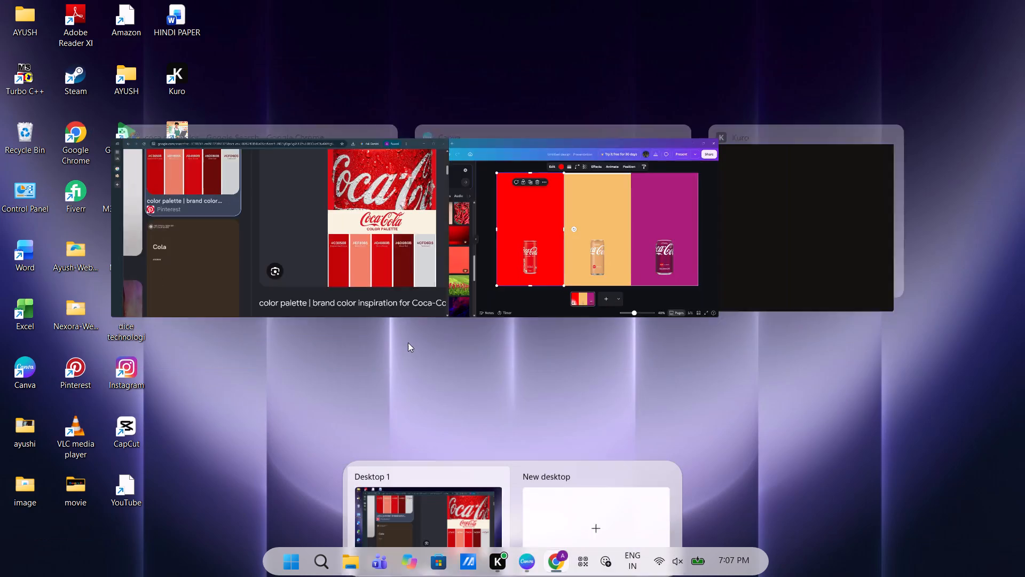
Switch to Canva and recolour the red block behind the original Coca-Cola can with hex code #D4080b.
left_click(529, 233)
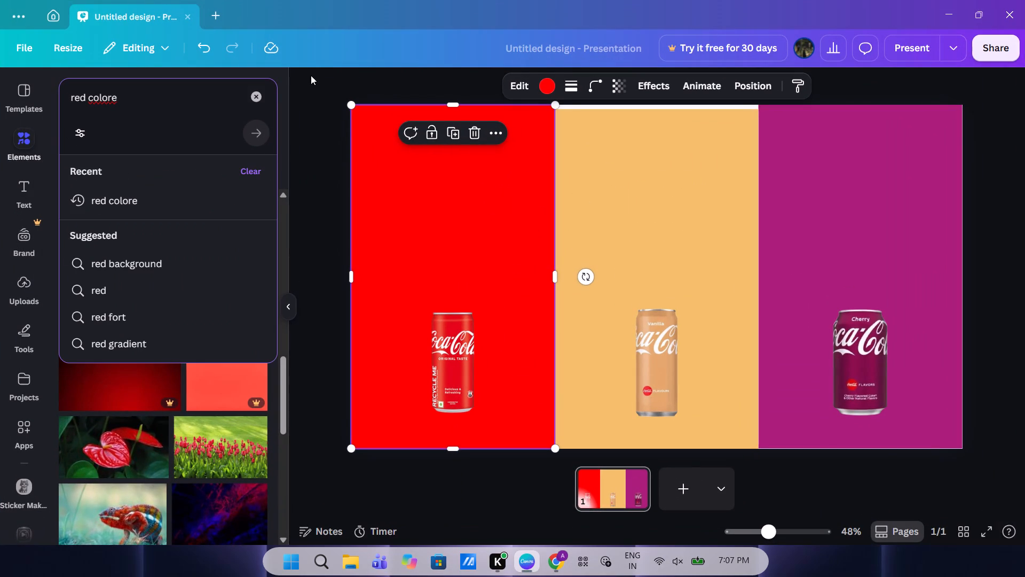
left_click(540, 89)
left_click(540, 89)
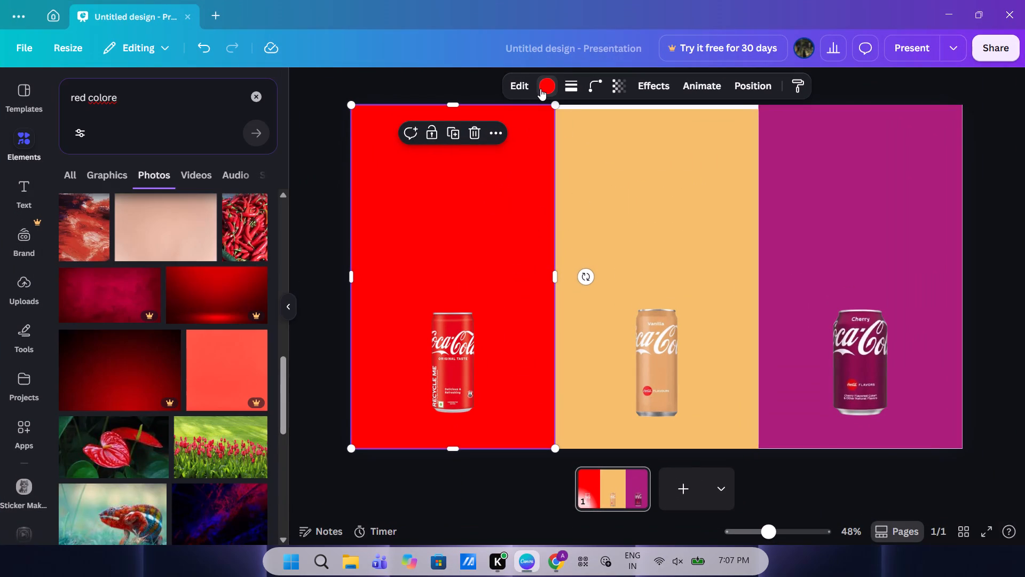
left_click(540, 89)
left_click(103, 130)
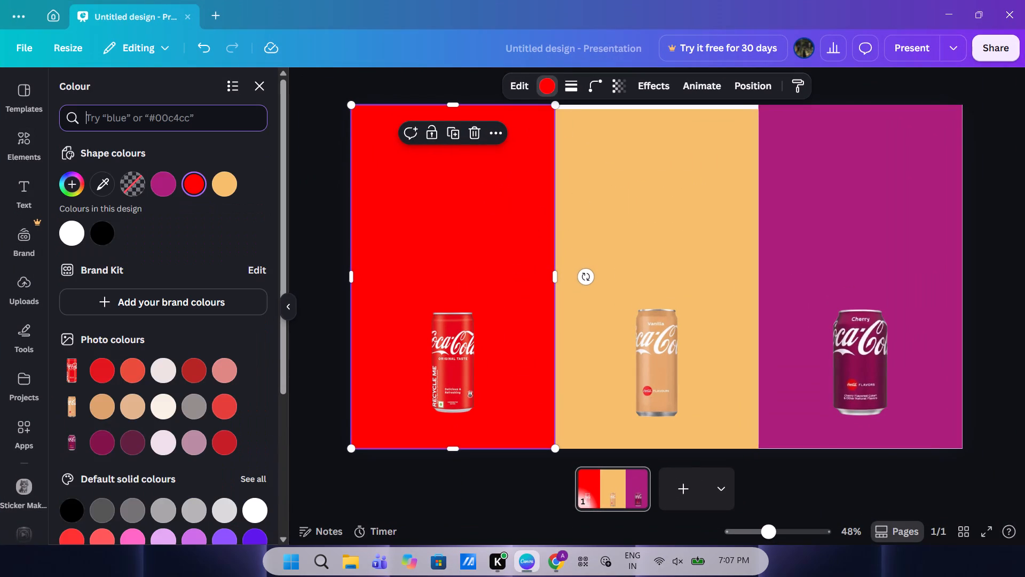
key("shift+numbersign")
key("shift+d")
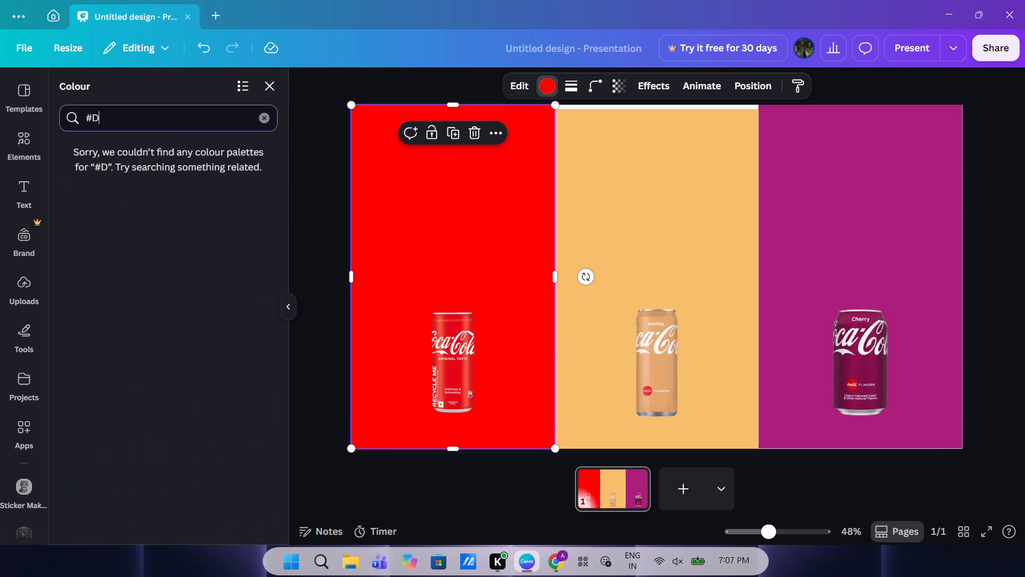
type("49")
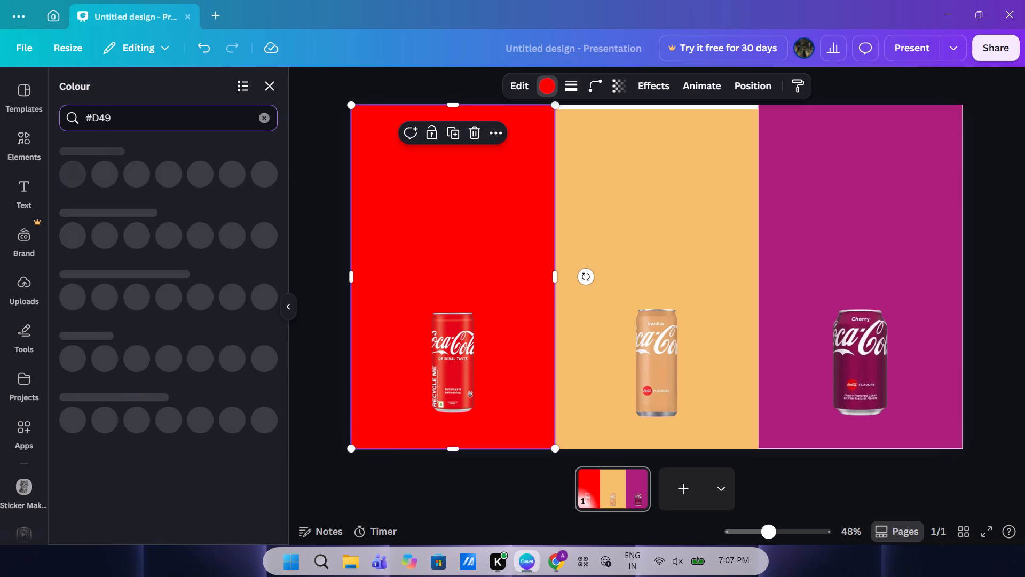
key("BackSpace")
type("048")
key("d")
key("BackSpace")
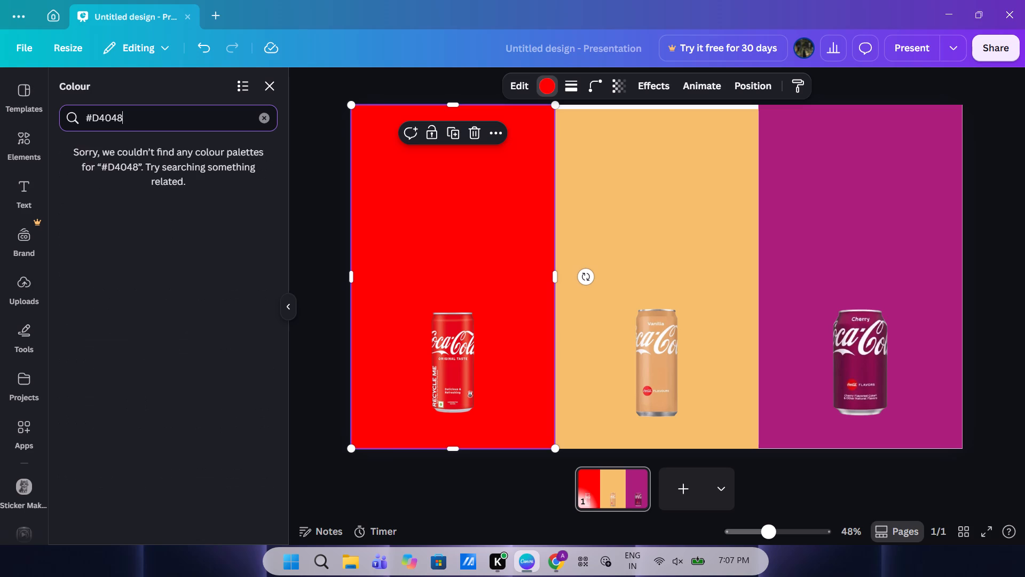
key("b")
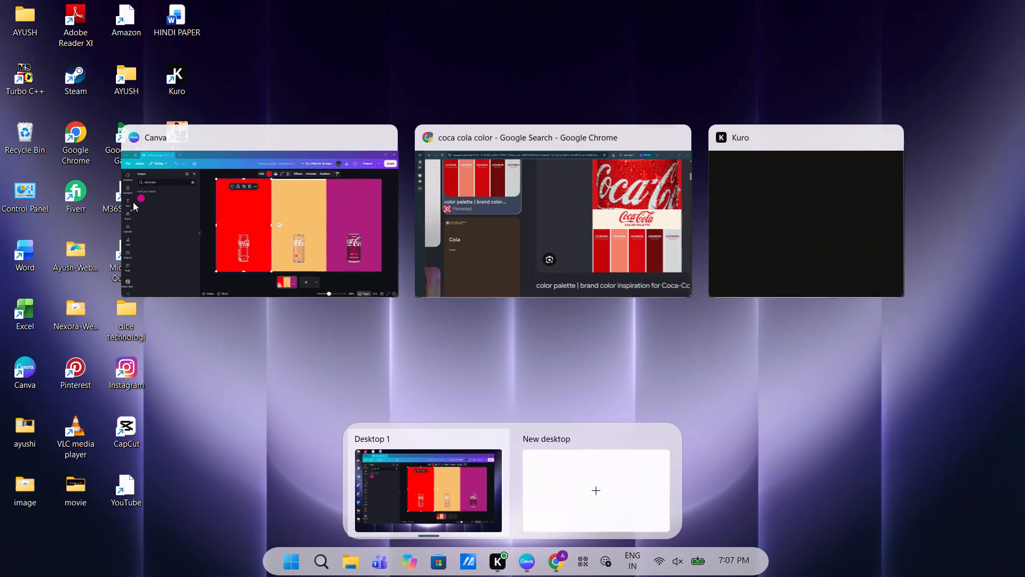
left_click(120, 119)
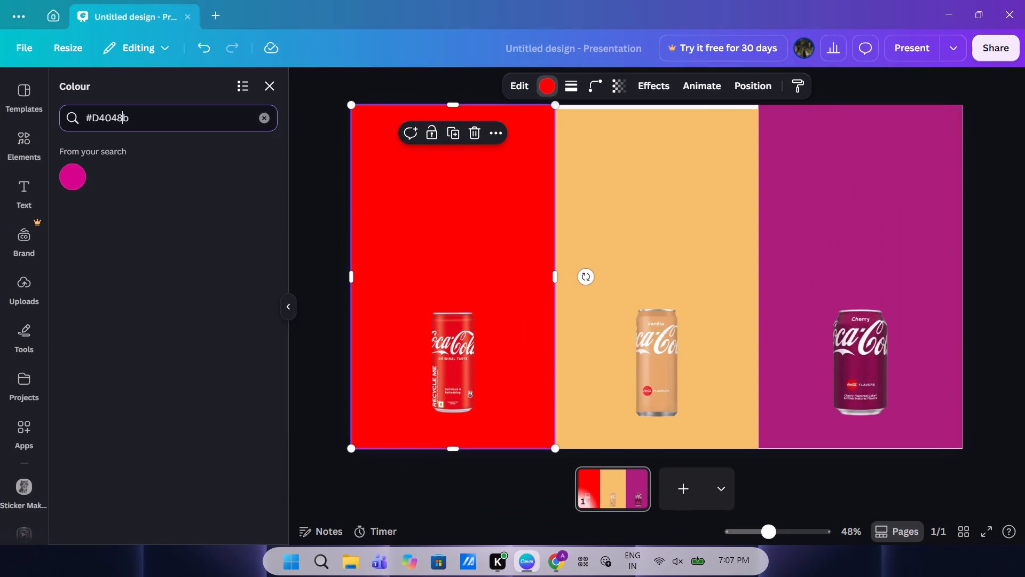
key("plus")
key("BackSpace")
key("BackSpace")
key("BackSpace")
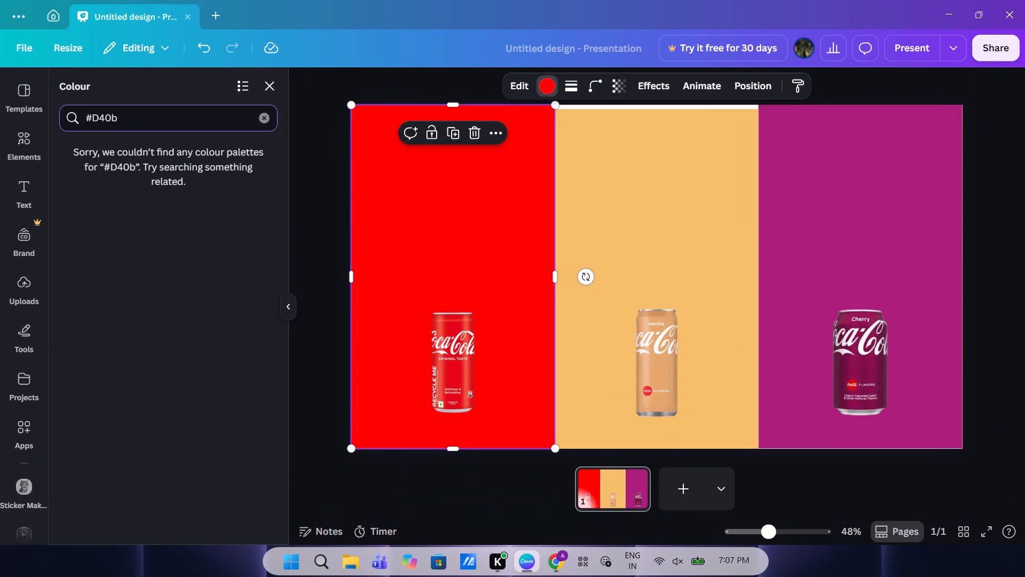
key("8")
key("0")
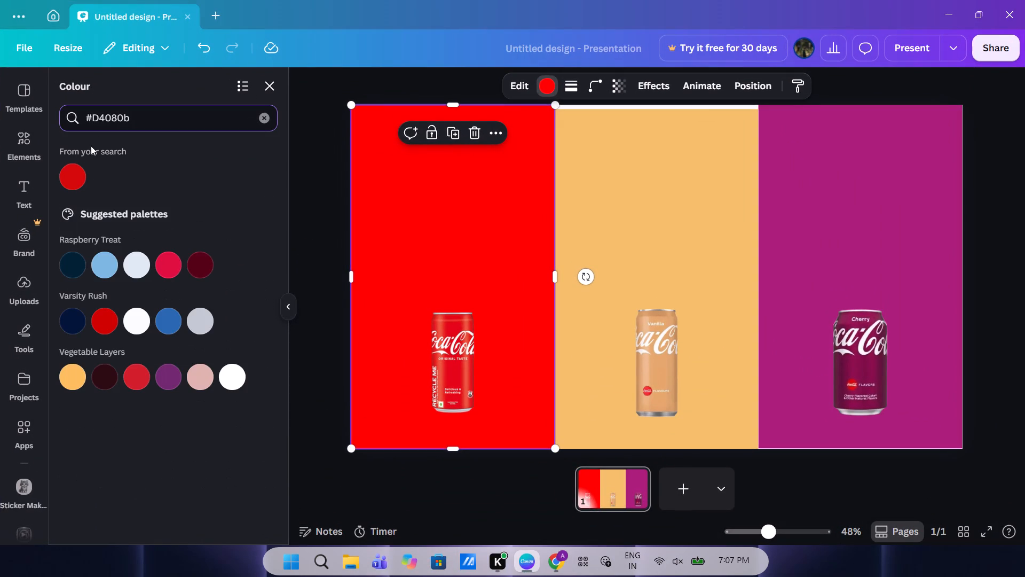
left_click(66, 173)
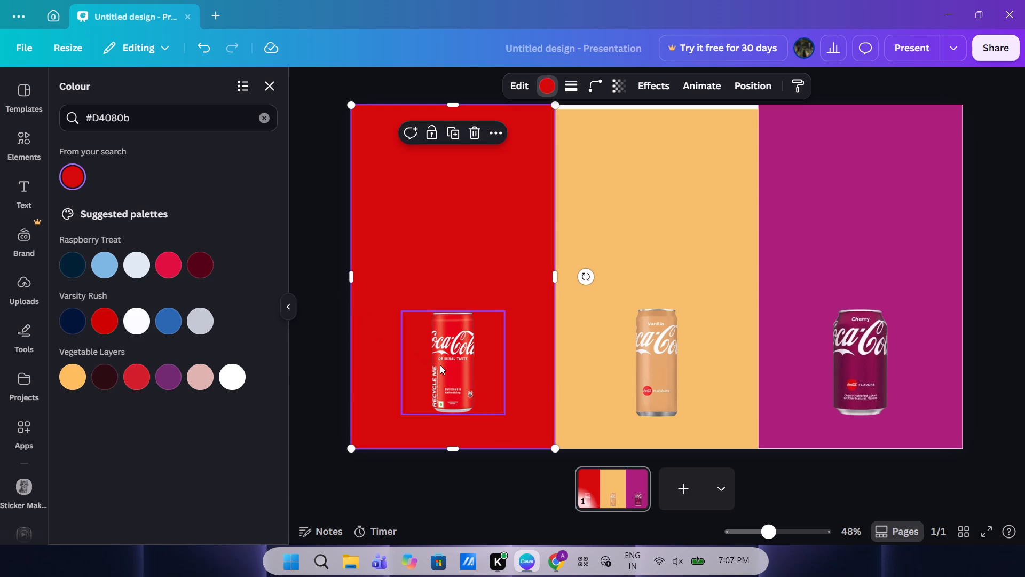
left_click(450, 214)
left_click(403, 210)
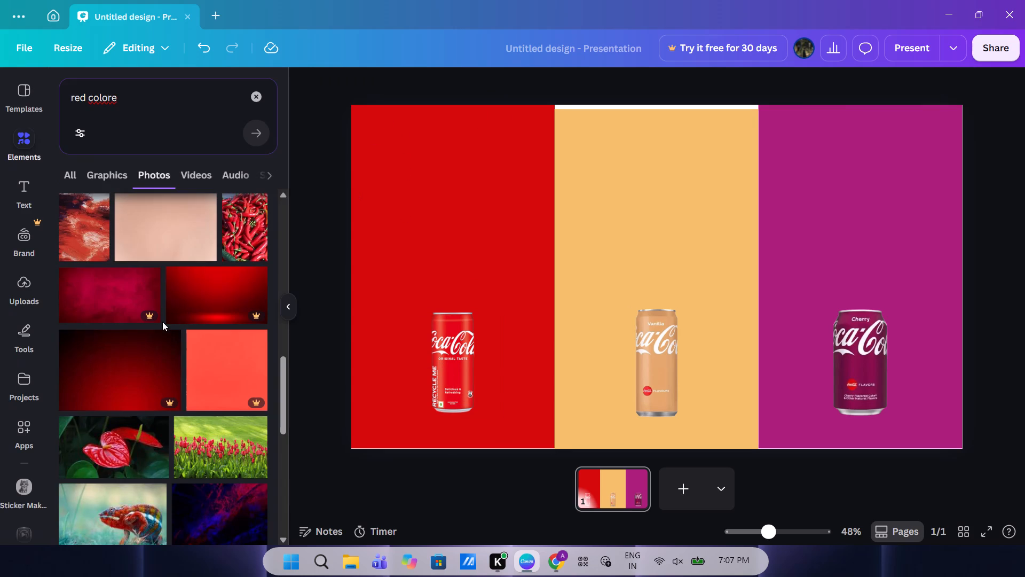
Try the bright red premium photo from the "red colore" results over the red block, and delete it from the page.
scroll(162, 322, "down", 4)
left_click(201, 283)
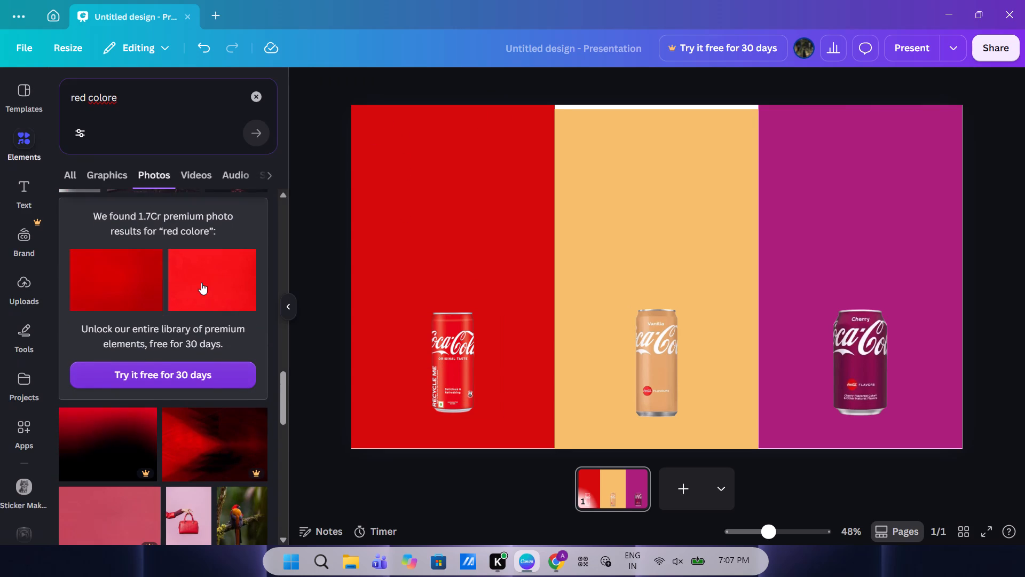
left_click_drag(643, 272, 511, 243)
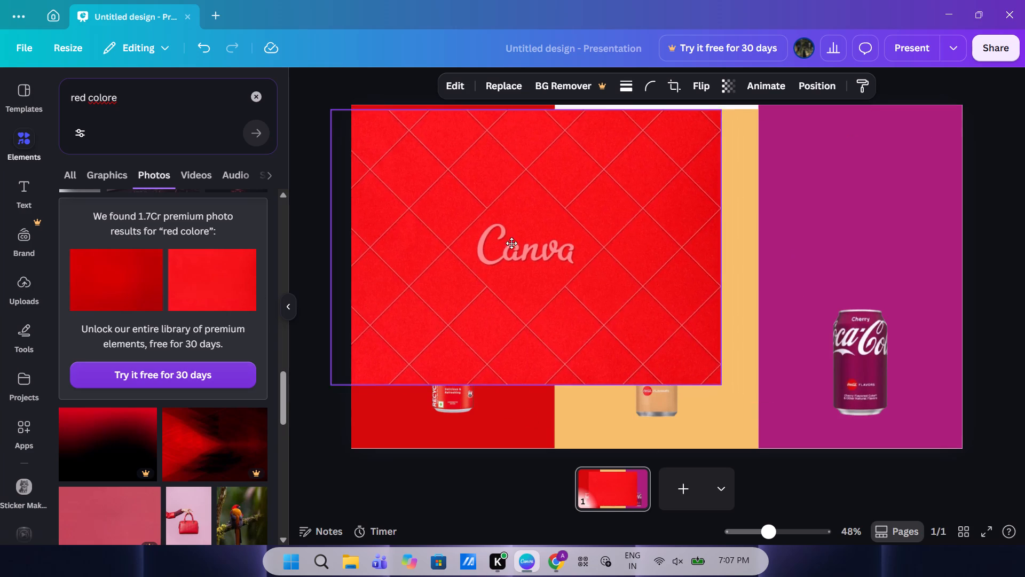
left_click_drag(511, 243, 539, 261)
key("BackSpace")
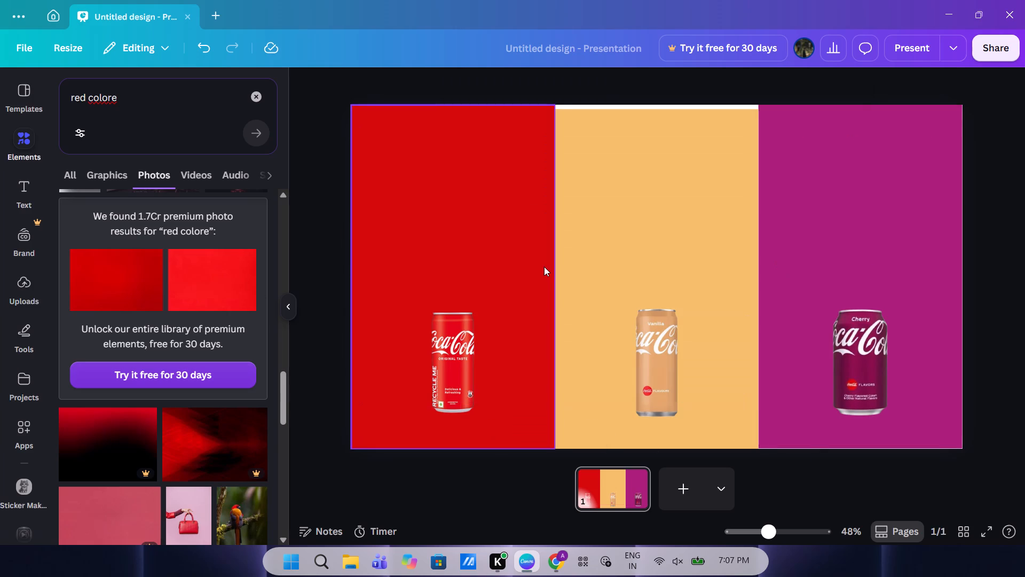
Open the related photo search "Red color" and look through its results for a suitable plain red background.
scroll(198, 420, "down", 2)
scroll(129, 423, "down", 3)
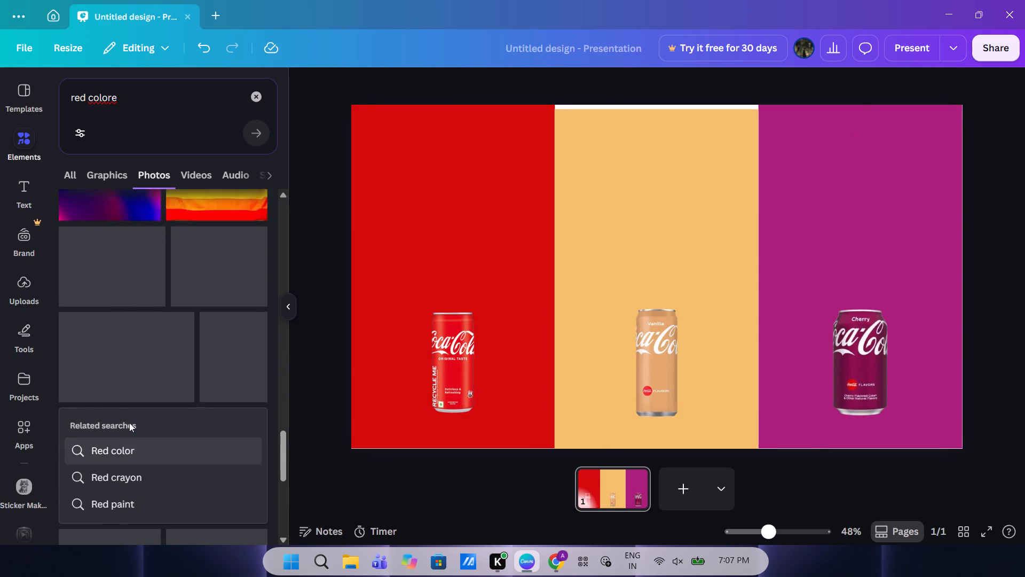
scroll(129, 423, "down", 1)
left_click(137, 215)
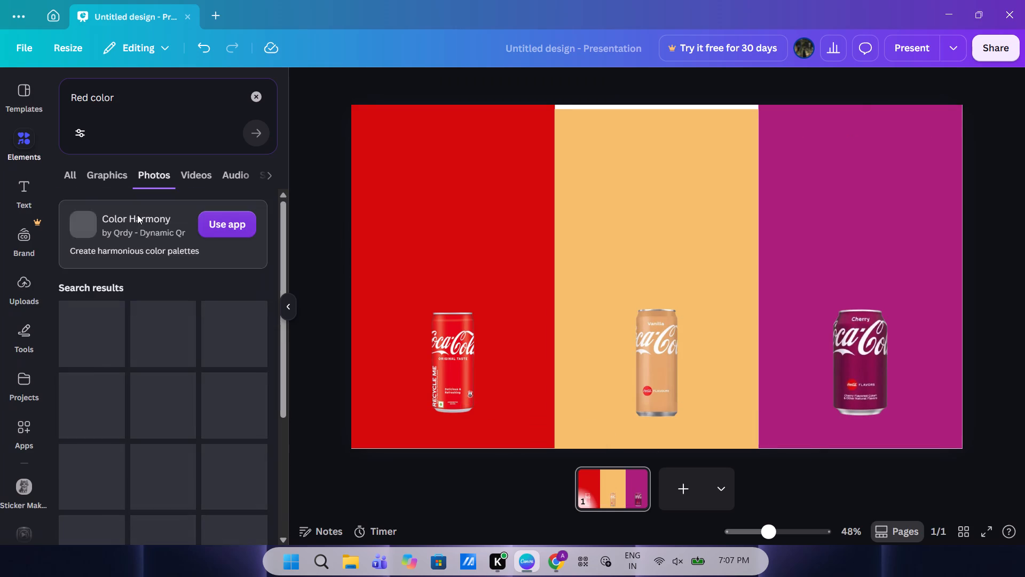
scroll(107, 374, "down", 1)
scroll(157, 314, "down", 2)
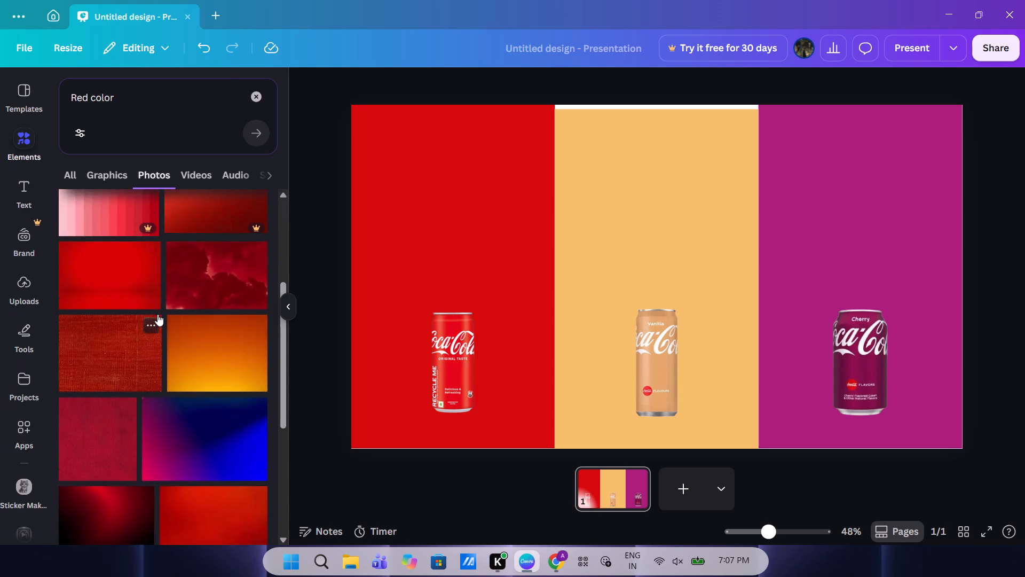
scroll(157, 314, "down", 1)
scroll(170, 412, "down", 2)
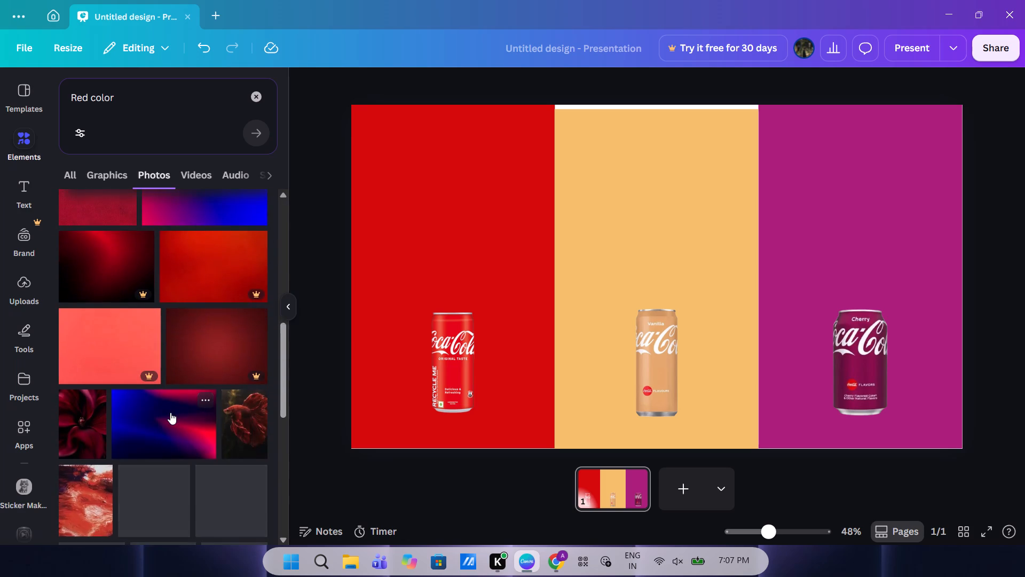
scroll(170, 412, "down", 1)
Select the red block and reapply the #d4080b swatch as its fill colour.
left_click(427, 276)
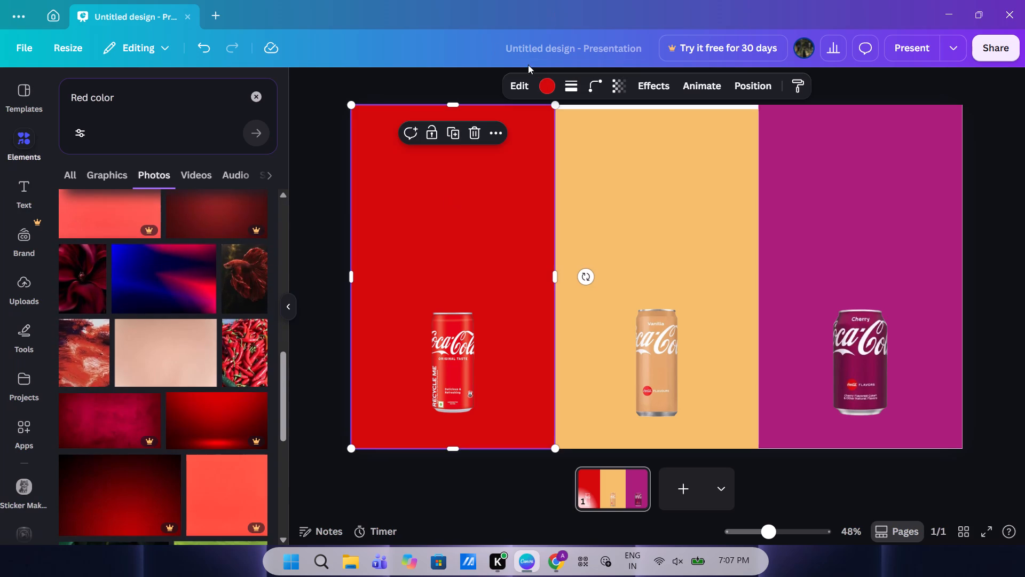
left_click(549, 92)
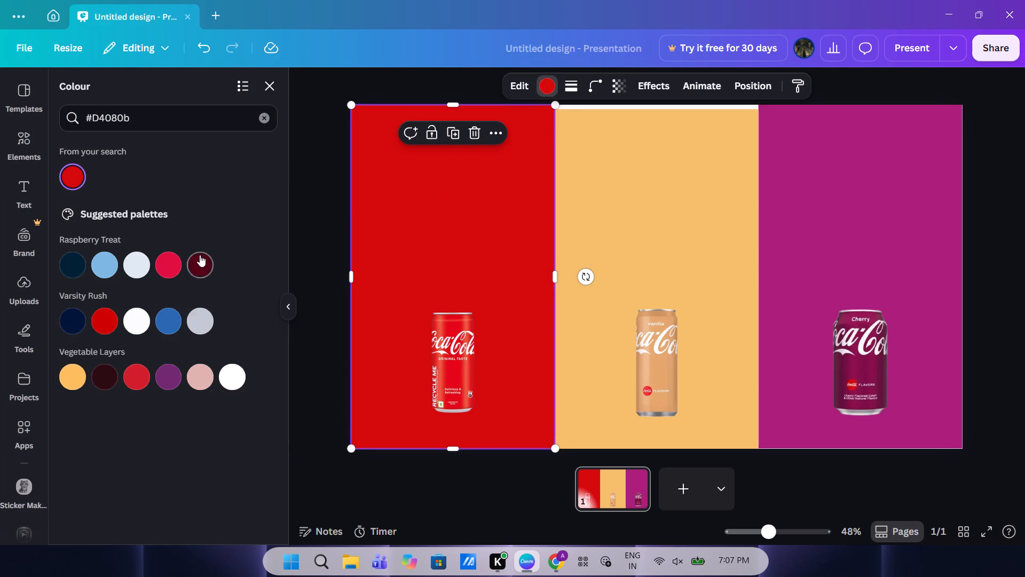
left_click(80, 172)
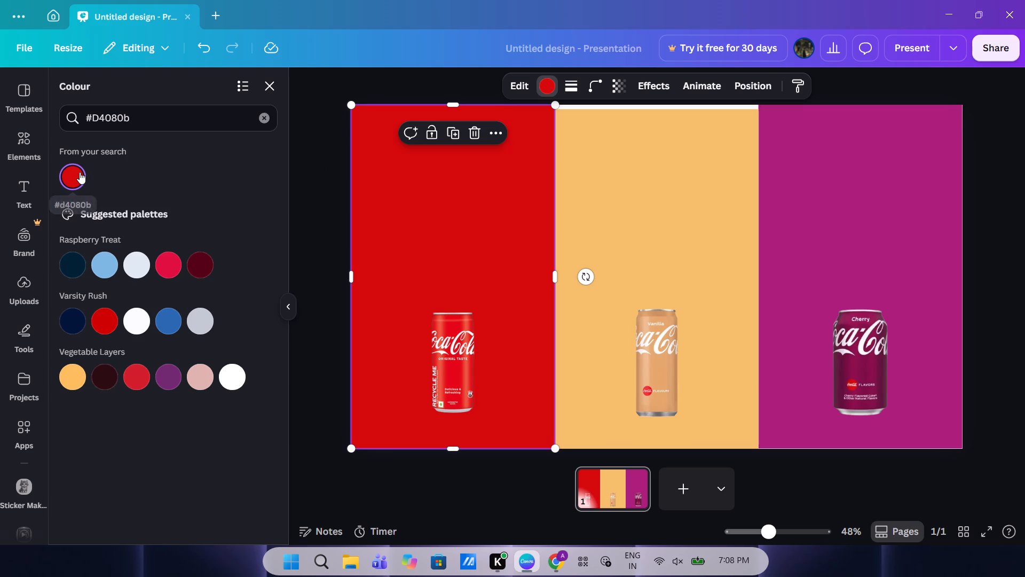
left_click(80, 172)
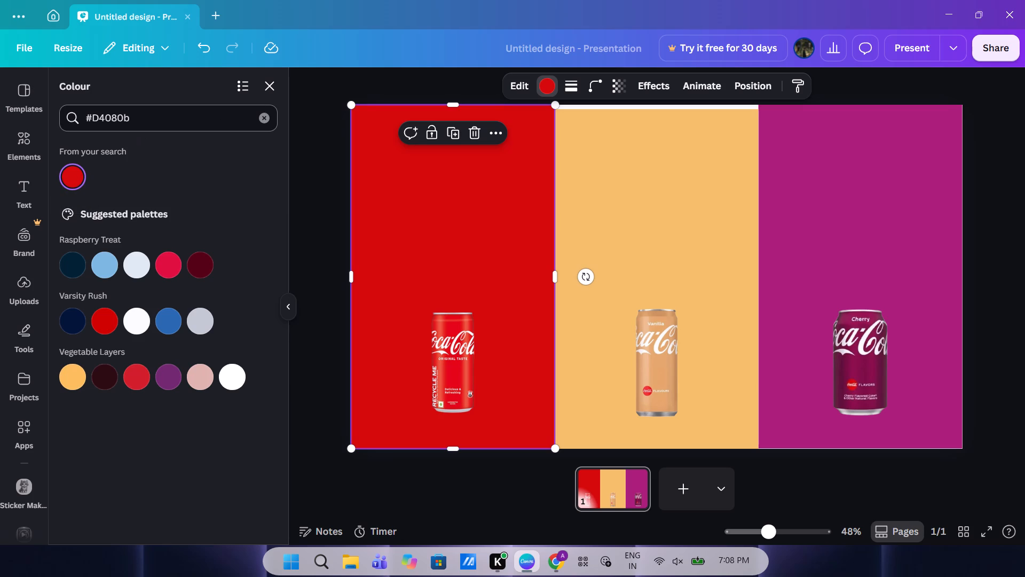
Switch to Chrome, open Octet Design's Coca-Cola palette page from the image results, and copy the Spectrum Red code #F70000.
left_click(557, 568)
scroll(263, 272, "right", 5)
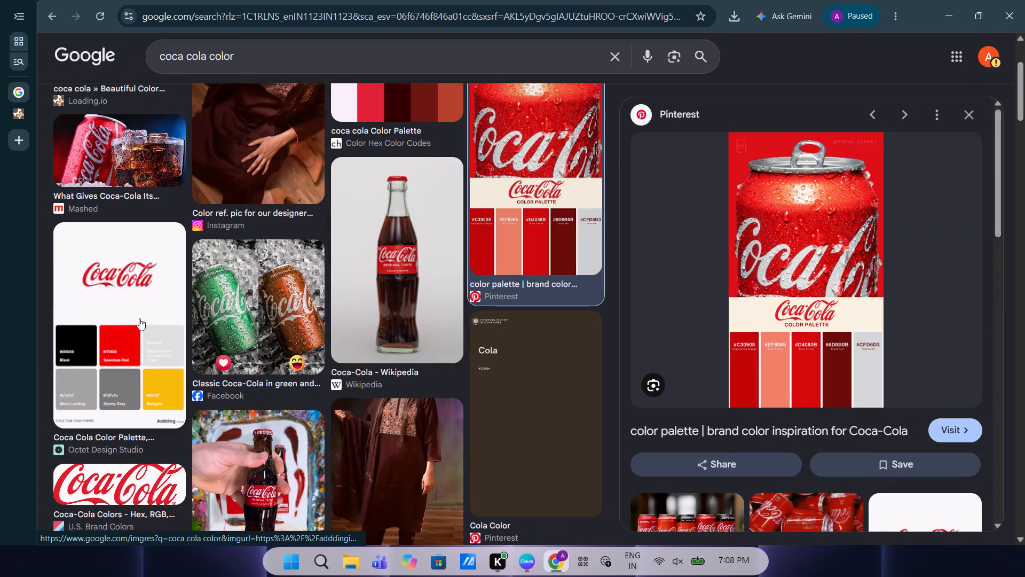
left_click(122, 324)
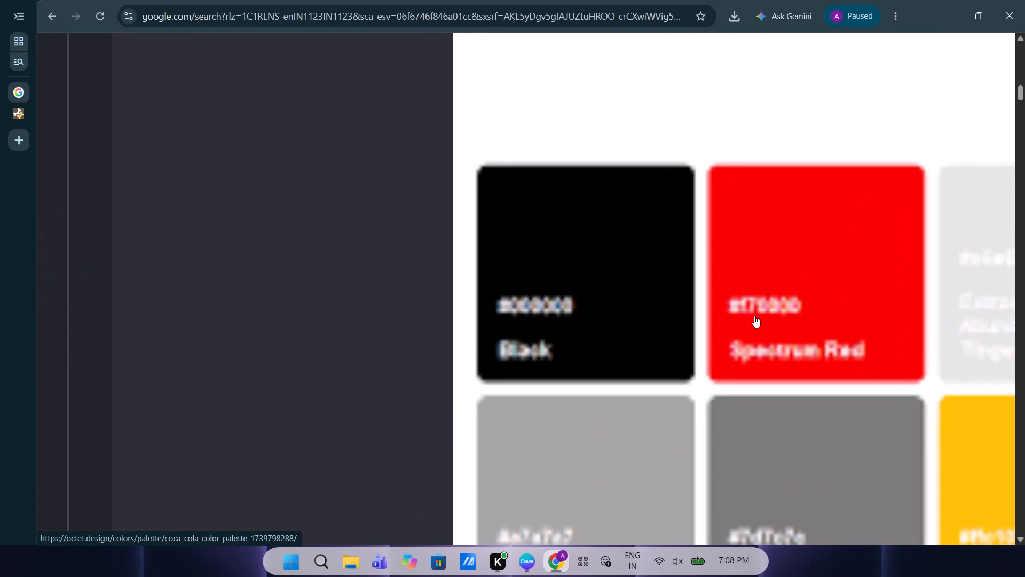
left_click(783, 313)
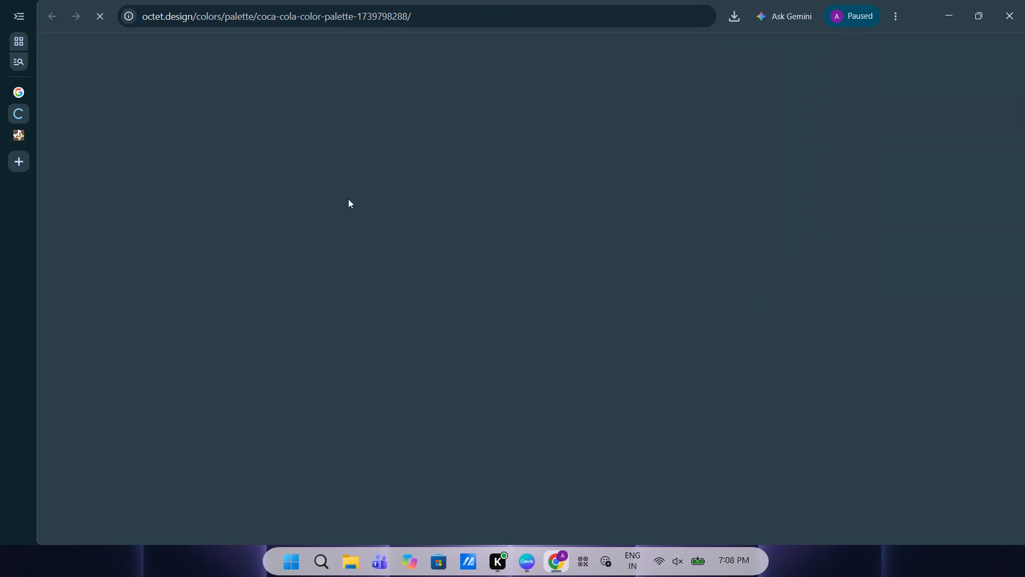
scroll(404, 339, "down", 2)
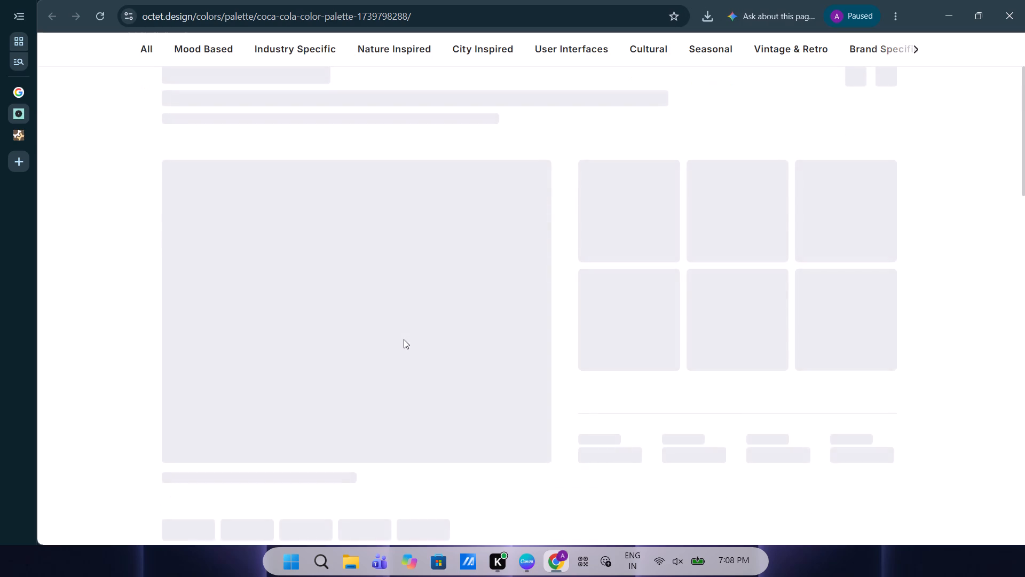
scroll(404, 339, "right", 1)
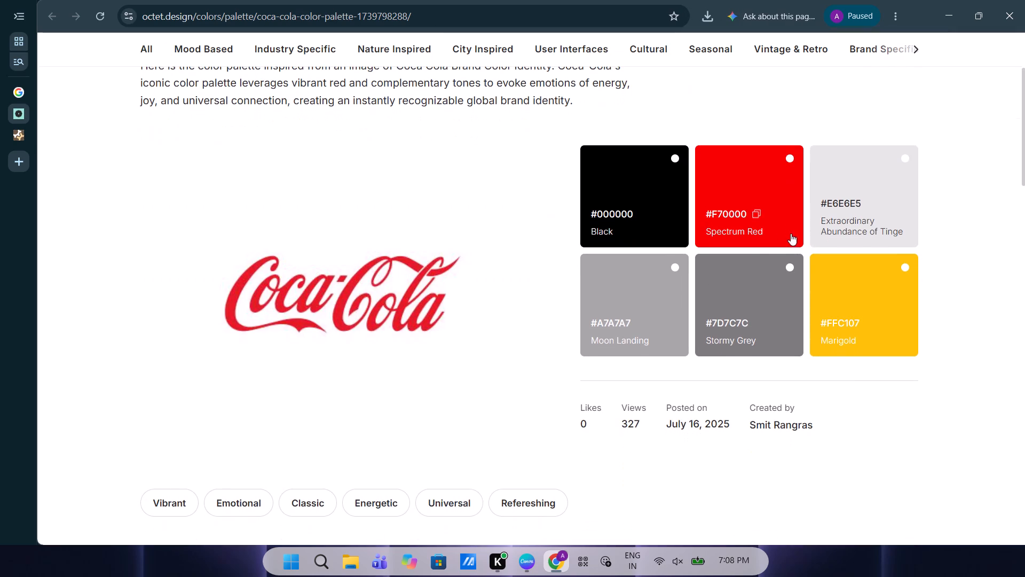
left_click(755, 210)
Return to Canva, recolour the red block with the copied code #f70000, then close the colour options and deselect the block.
left_click(518, 570)
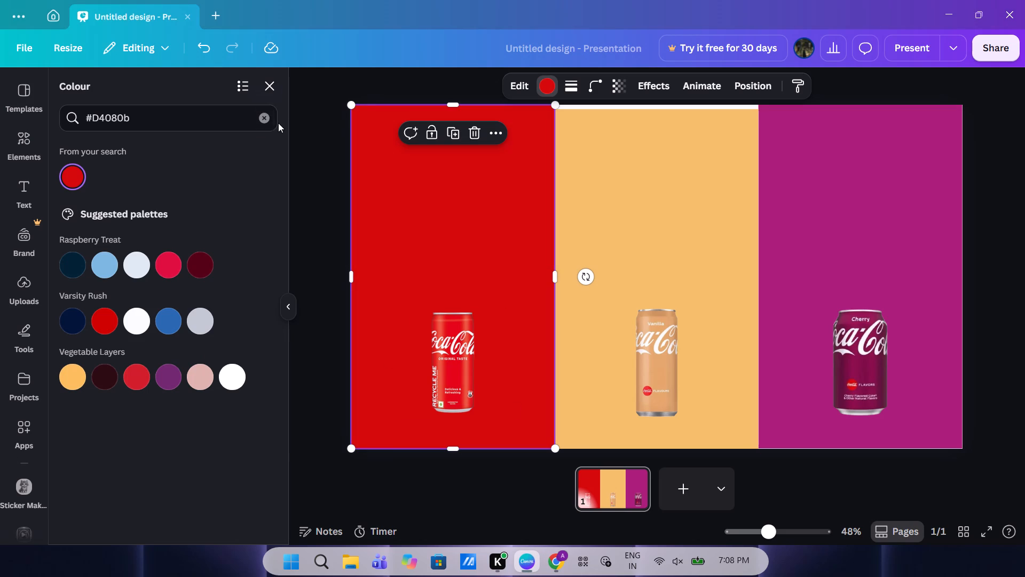
left_click(257, 123)
left_click(163, 115)
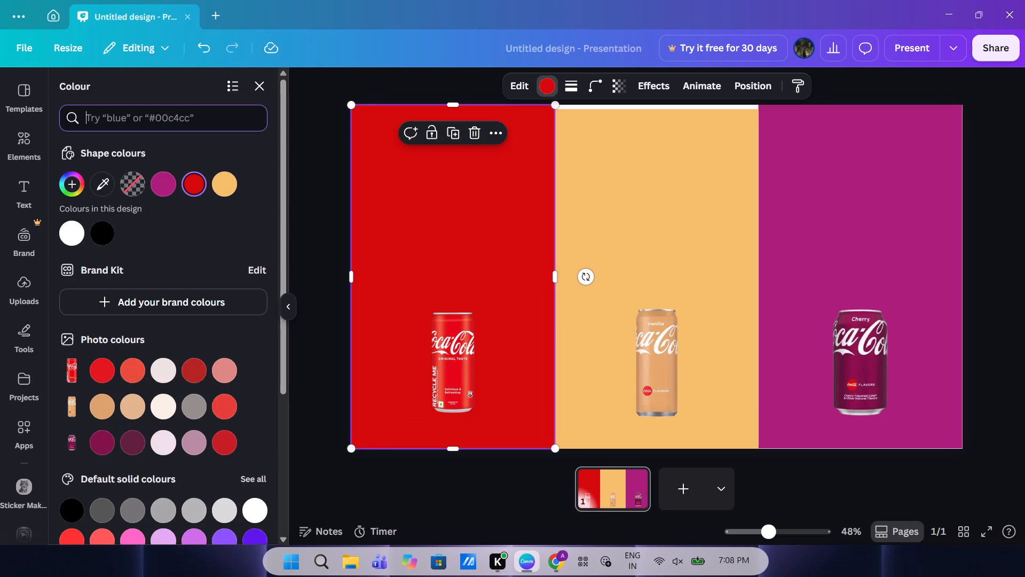
key("ctrl+v")
key("Return")
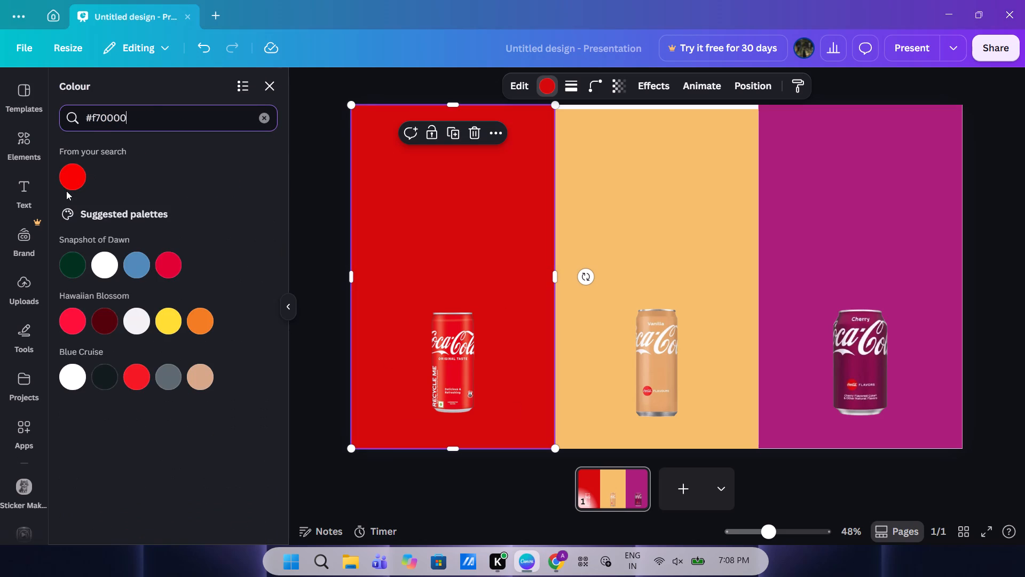
left_click(66, 182)
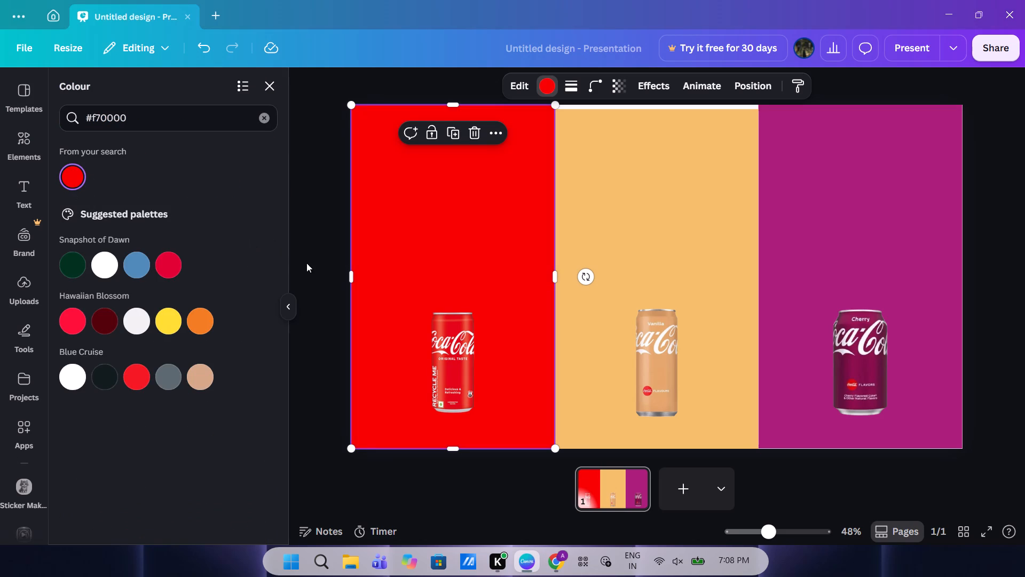
left_click(286, 310)
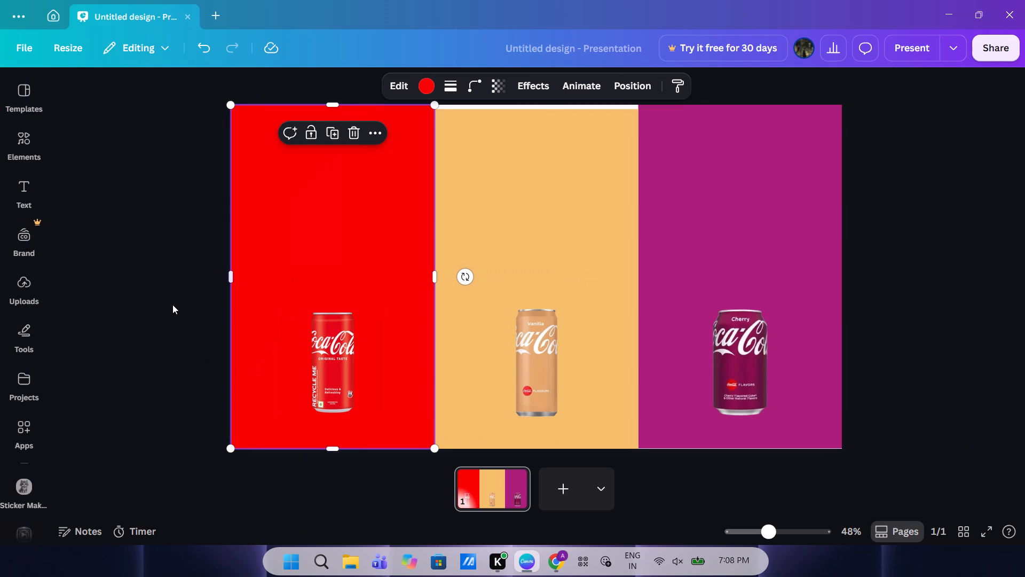
left_click(172, 305)
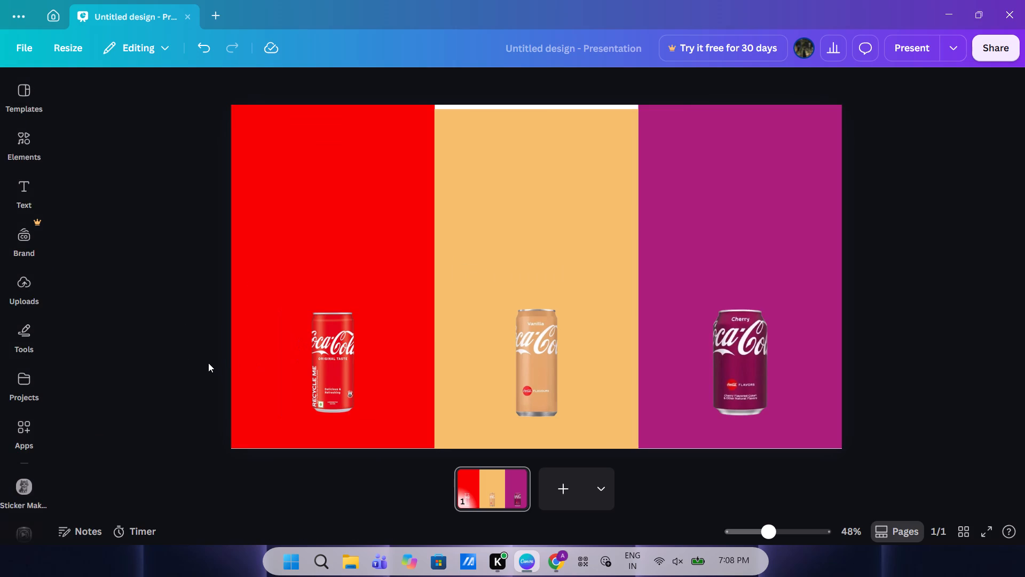
left_click(208, 363)
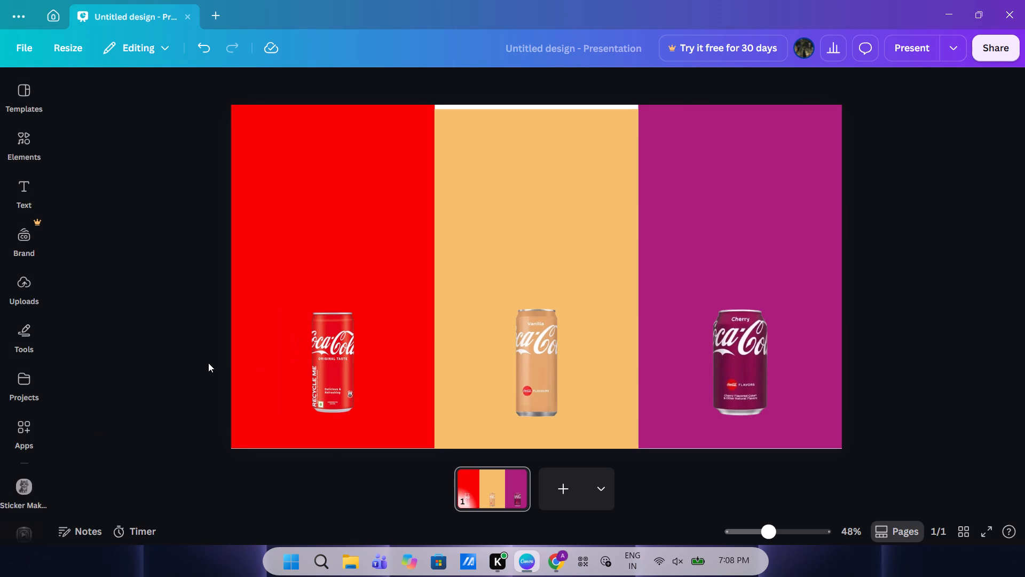
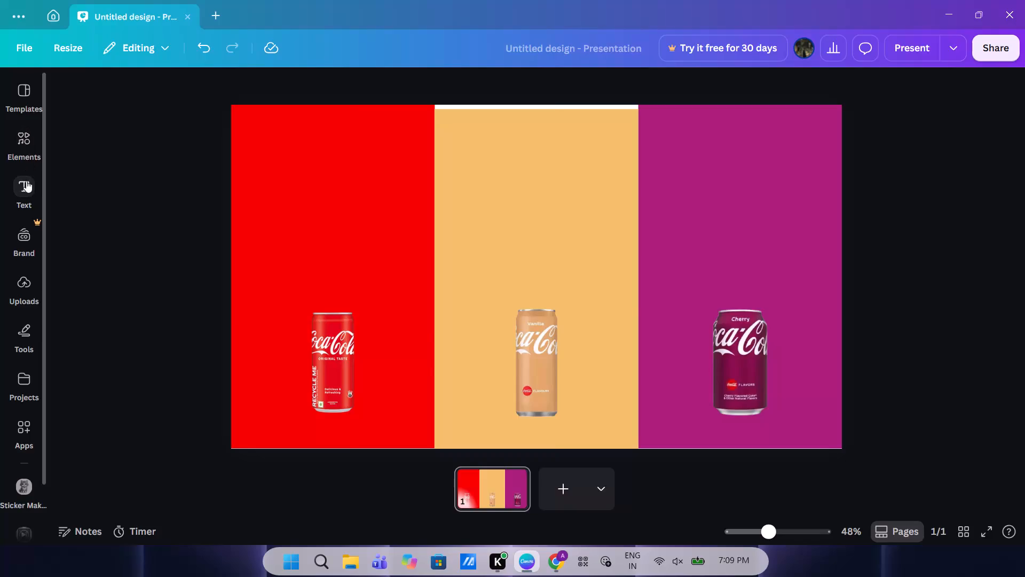
Add a subheading text box to the page and change the design's font from Canva Sans to League Spartan throughout.
left_click(144, 294)
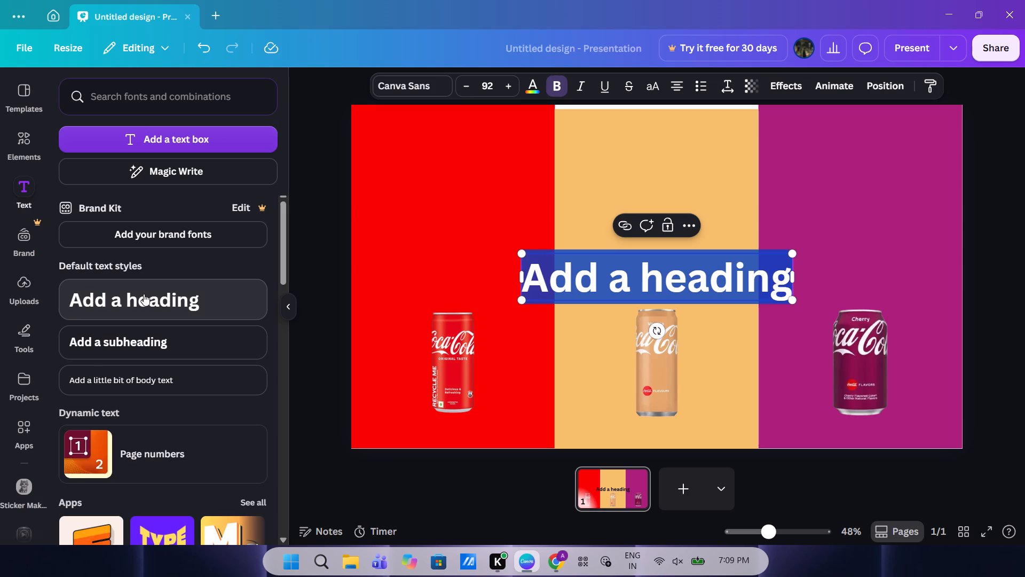
key("BackSpace")
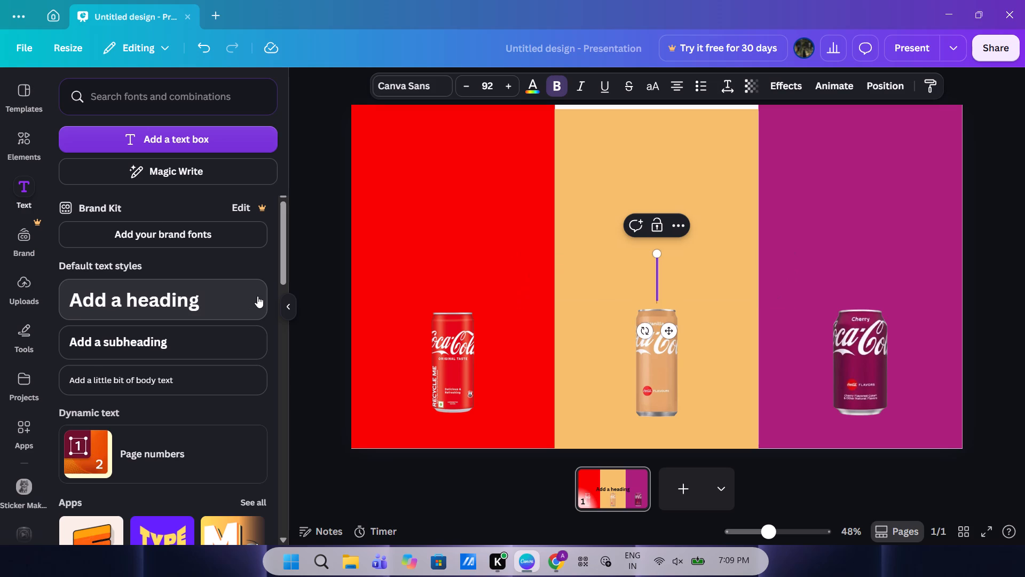
left_click(180, 349)
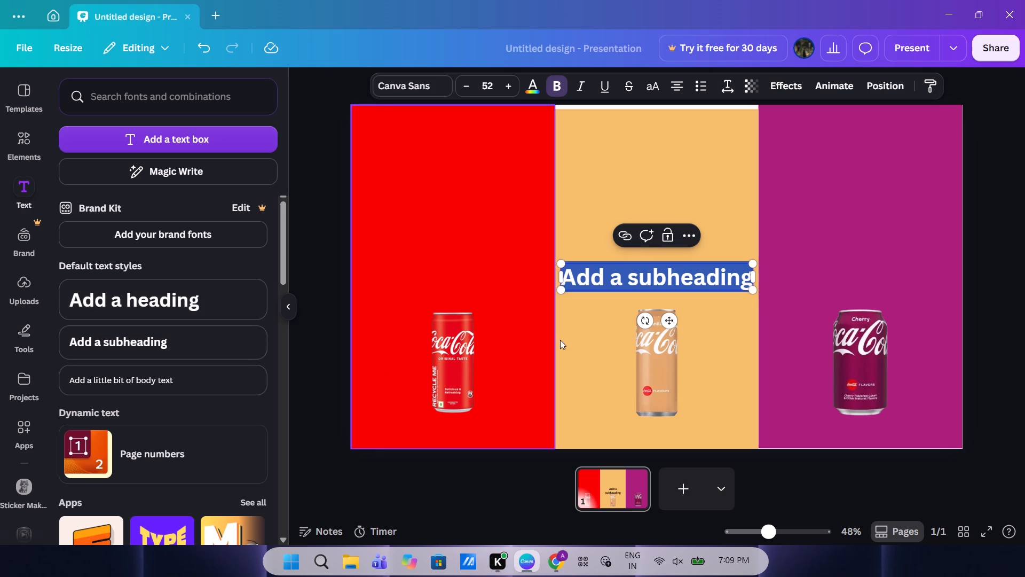
left_click(398, 83)
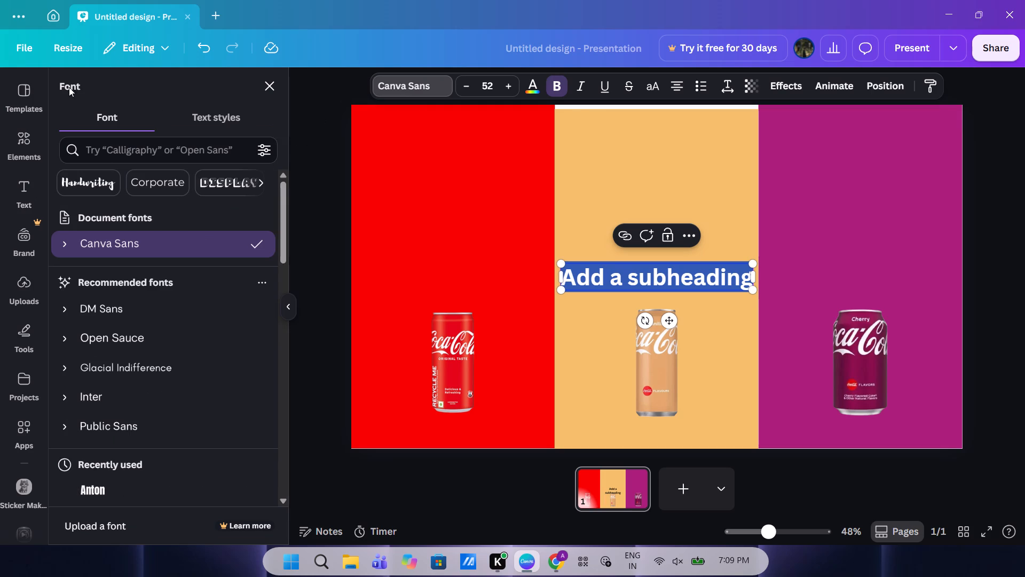
left_click(164, 153)
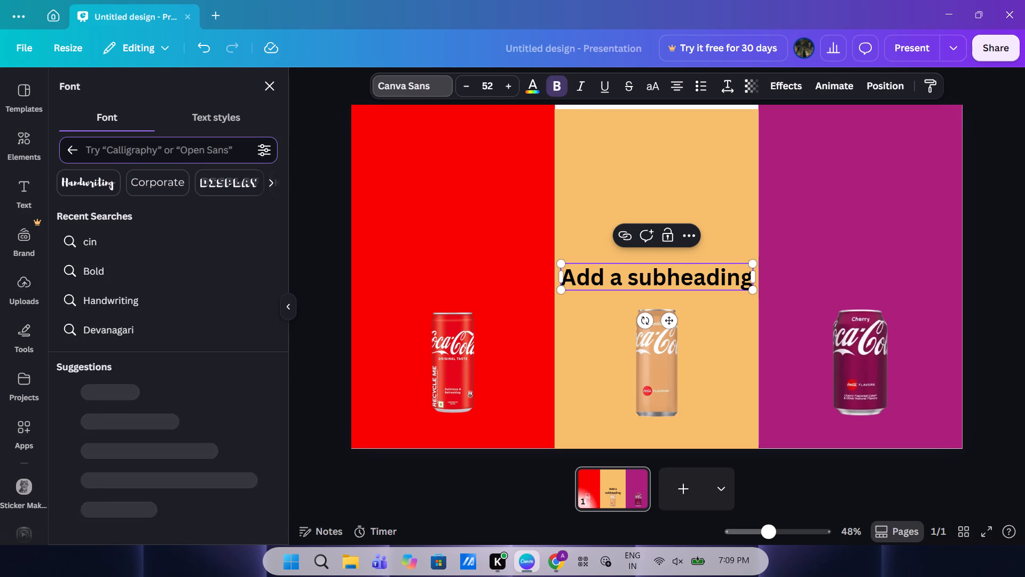
type("le")
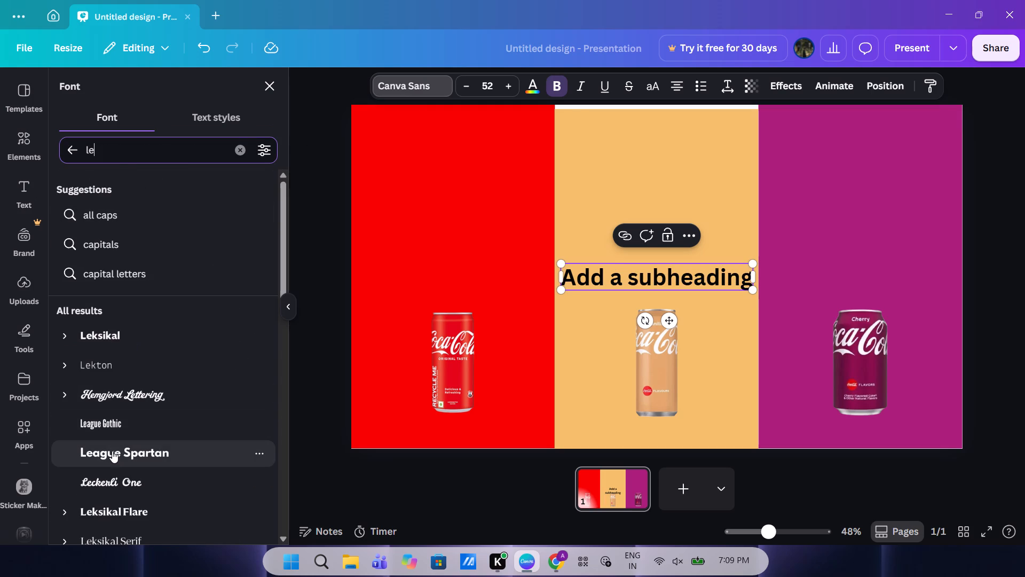
left_click(112, 451)
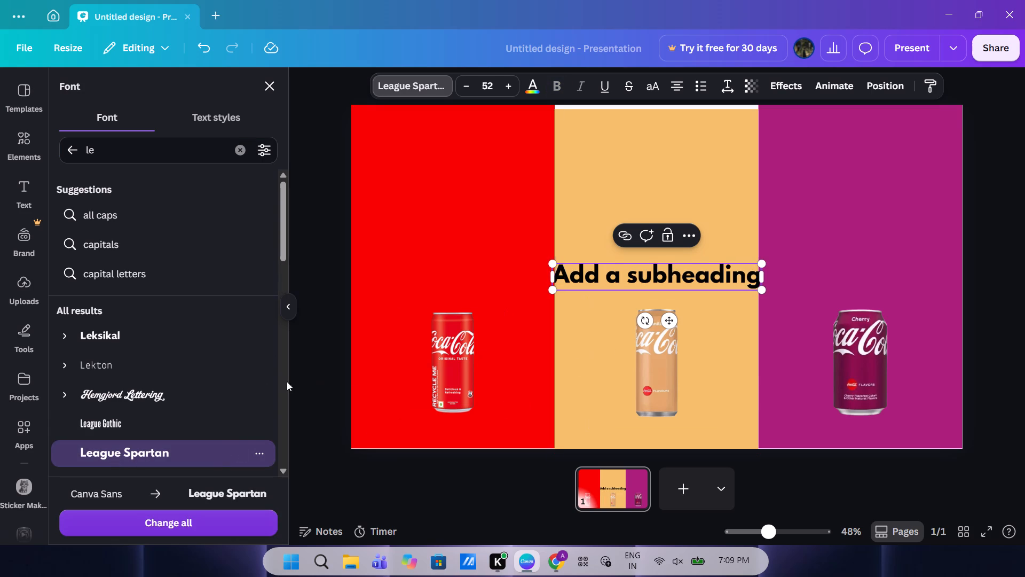
scroll(174, 456, "down", 1)
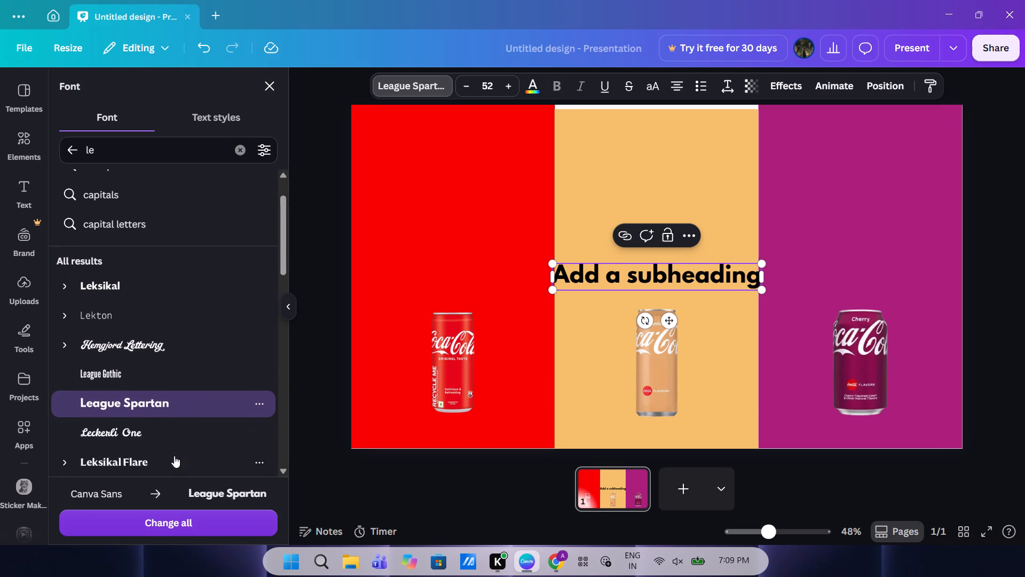
scroll(174, 456, "down", 1)
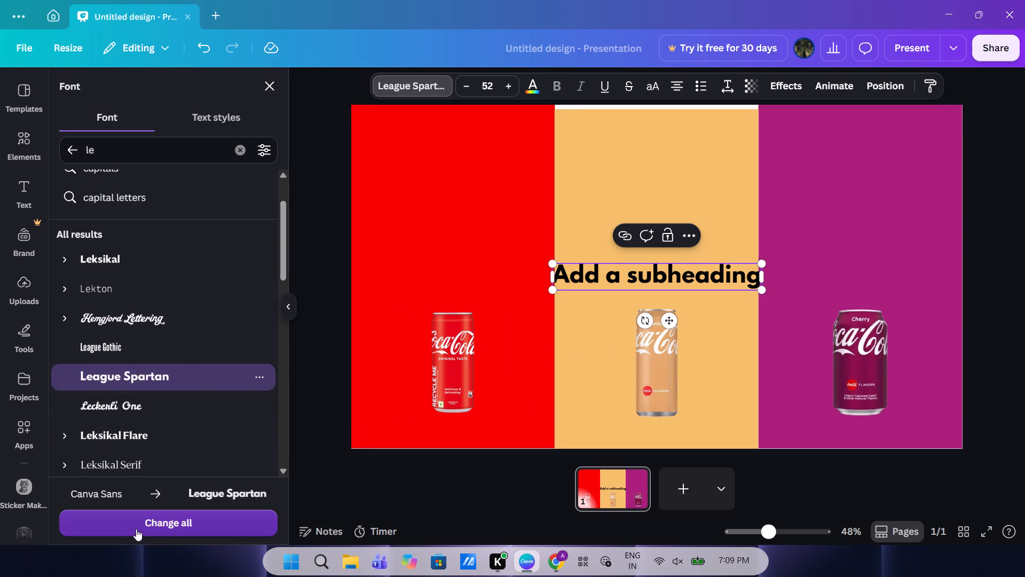
left_click(136, 529)
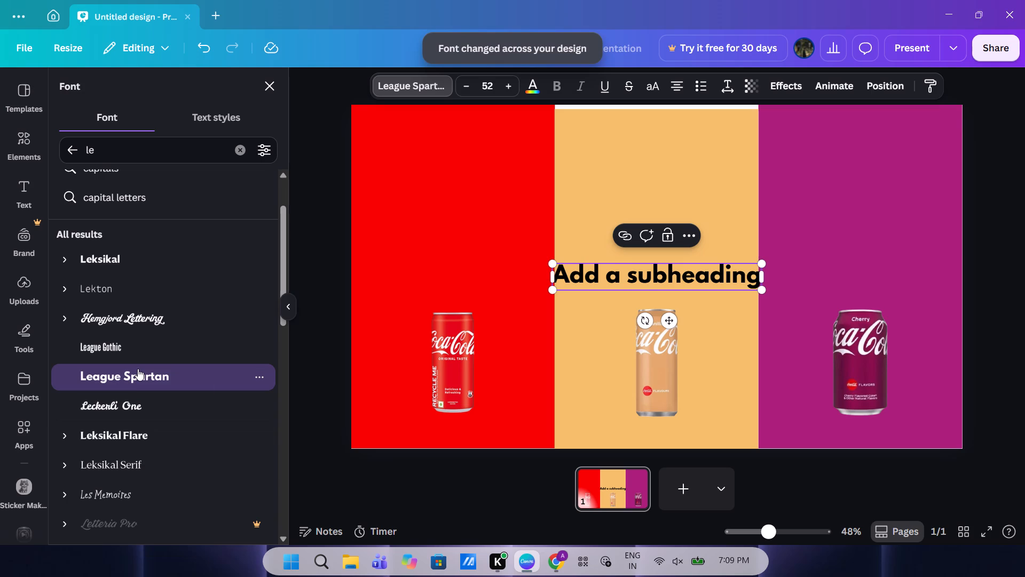
left_click(193, 372)
Replace the subheading's placeholder text with "Classic".
left_click(630, 282)
double_click(731, 272)
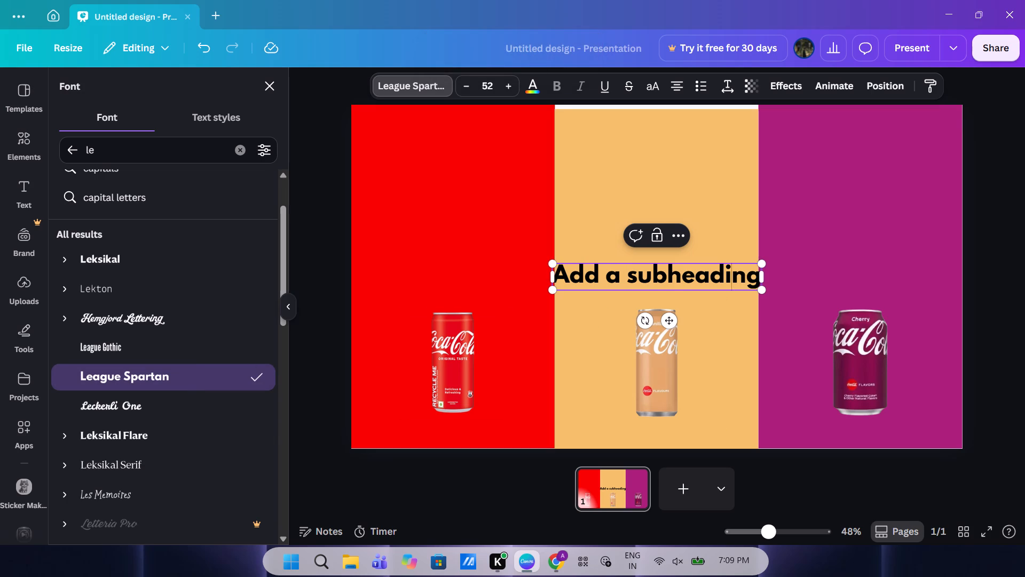
key("BackSpace")
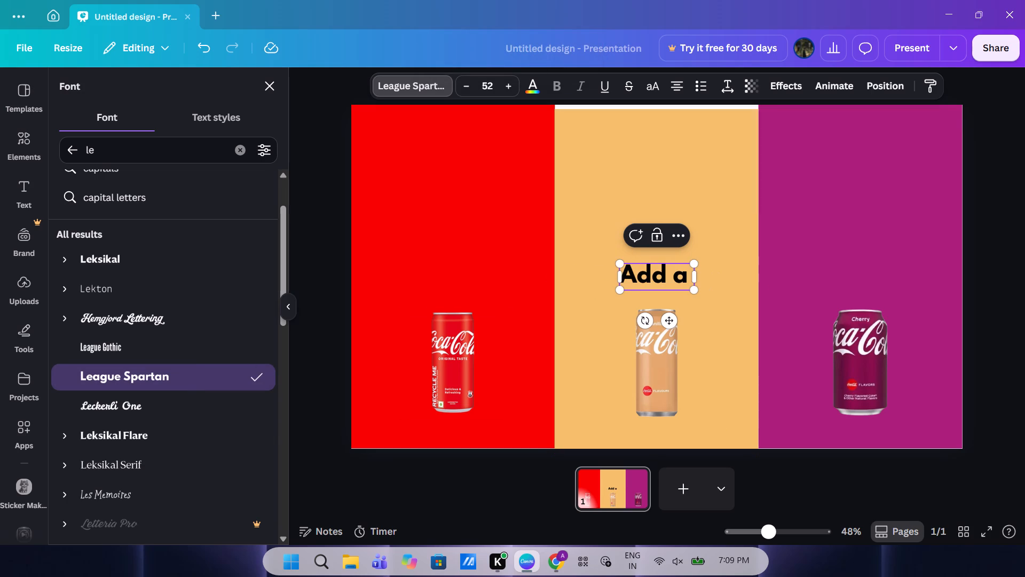
left_click(682, 278)
key("BackSpace")
key("BackSpace")
key("BackSpace")
key("BackSpace")
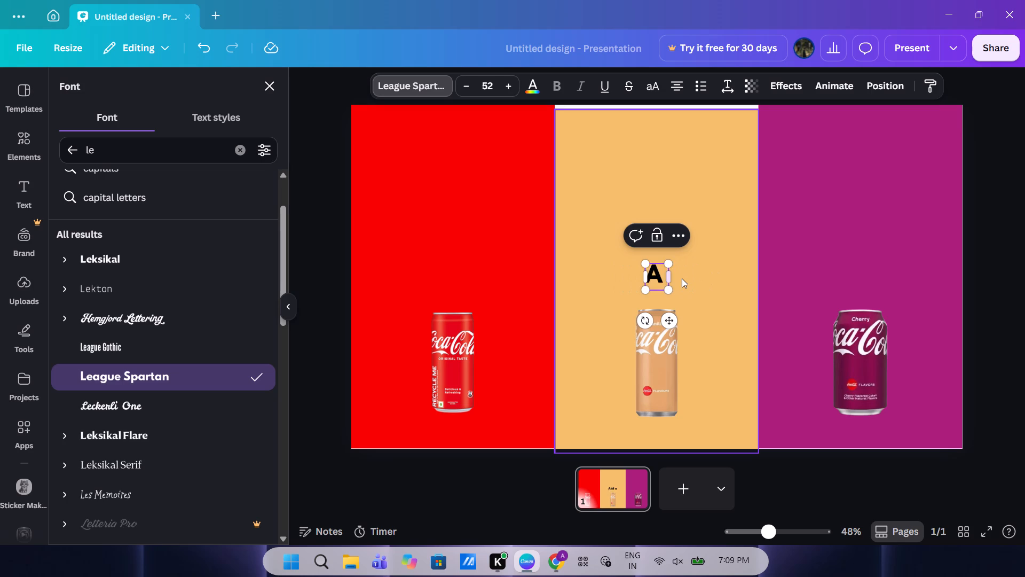
key("BackSpace")
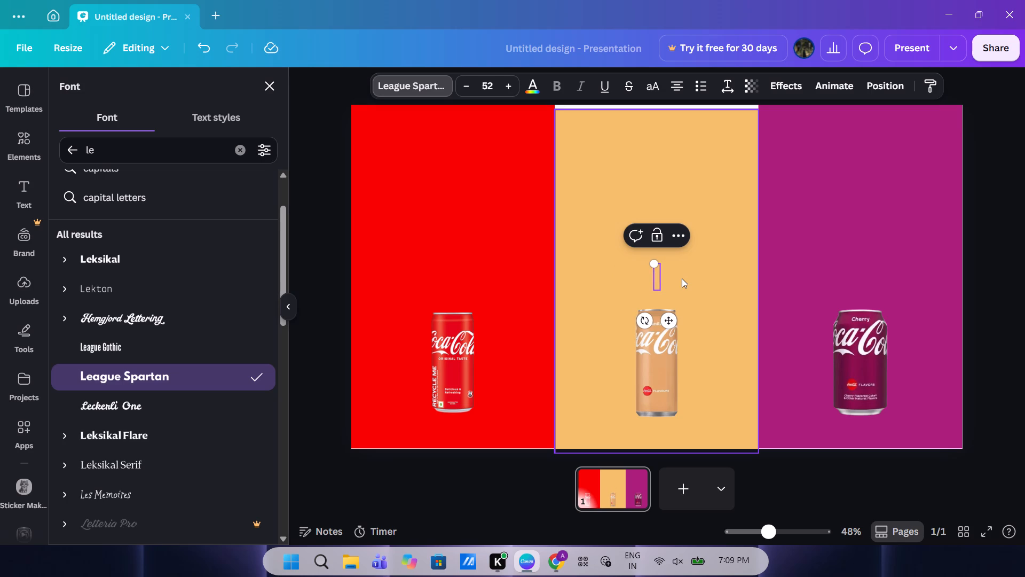
key("shift+c")
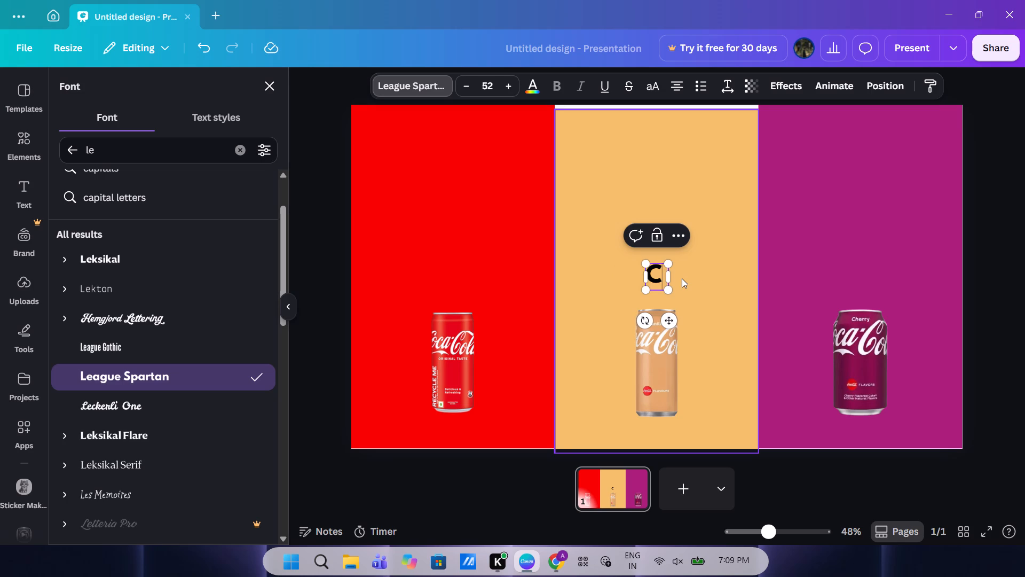
type("ls")
key("BackSpace")
key("a")
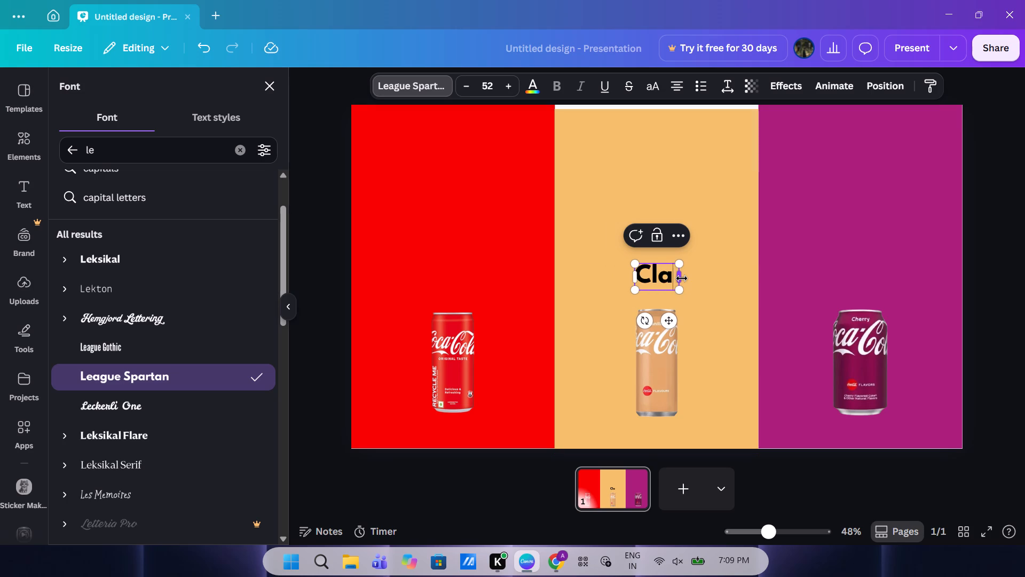
type("ssic")
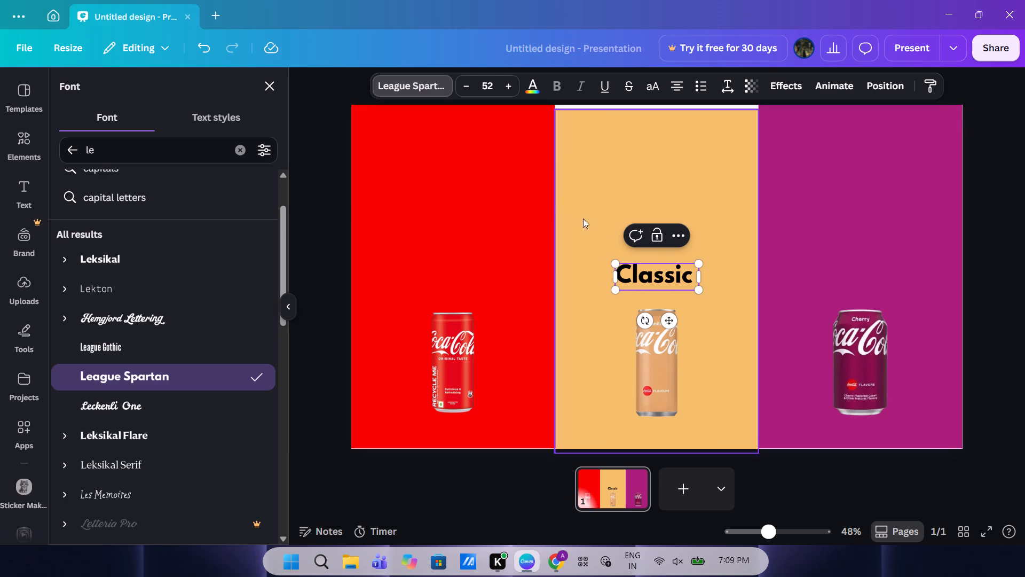
Recolour the "Classic" text white and apply the black-to-white change to the whole page.
left_click(538, 80)
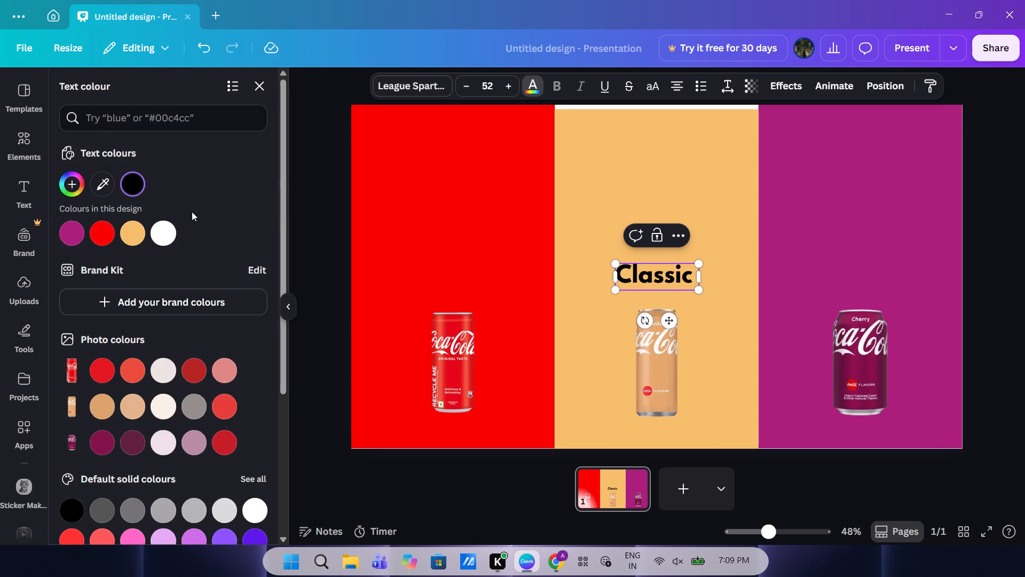
left_click(160, 232)
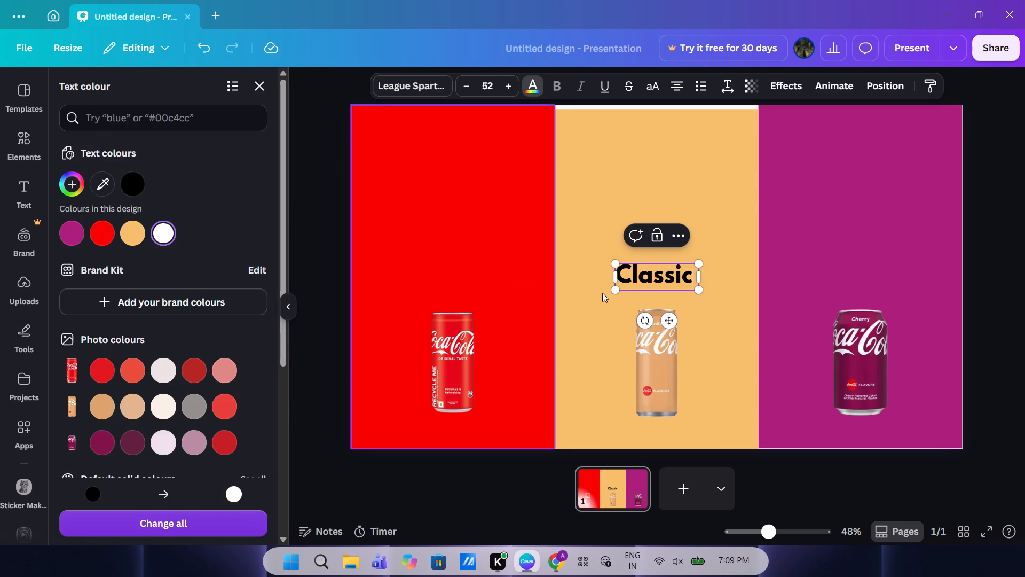
left_click(224, 513)
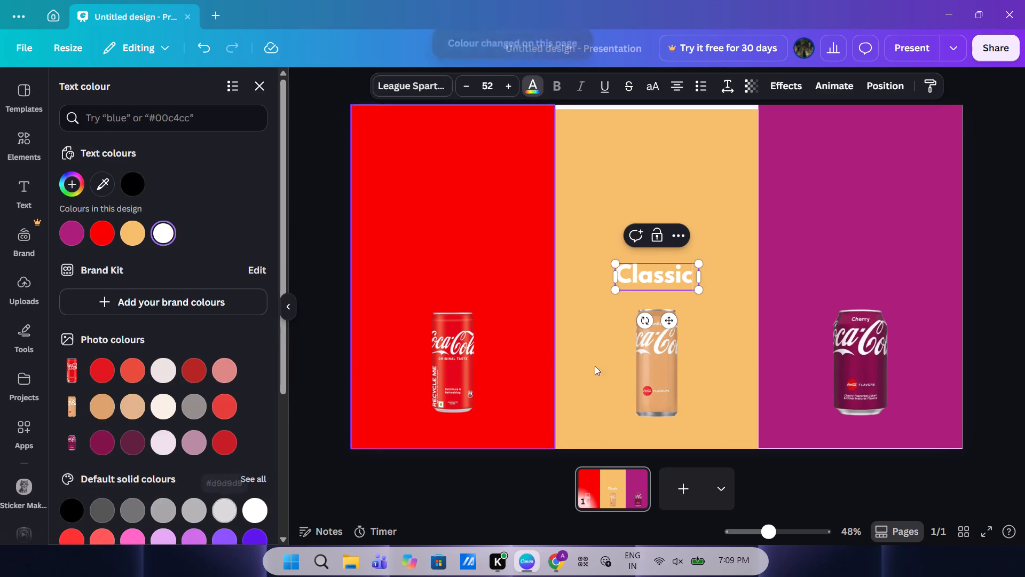
Enlarge the "Classic" text to a font size of about 76.6 and move it onto the red block.
left_click_drag(612, 288, 575, 310)
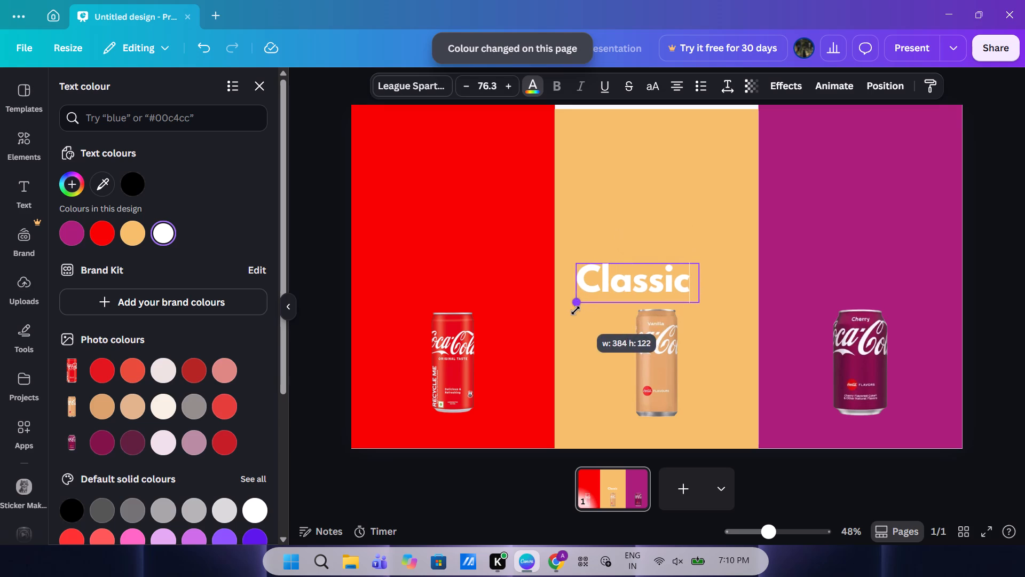
left_click_drag(575, 310, 575, 310)
left_click_drag(650, 338, 505, 280)
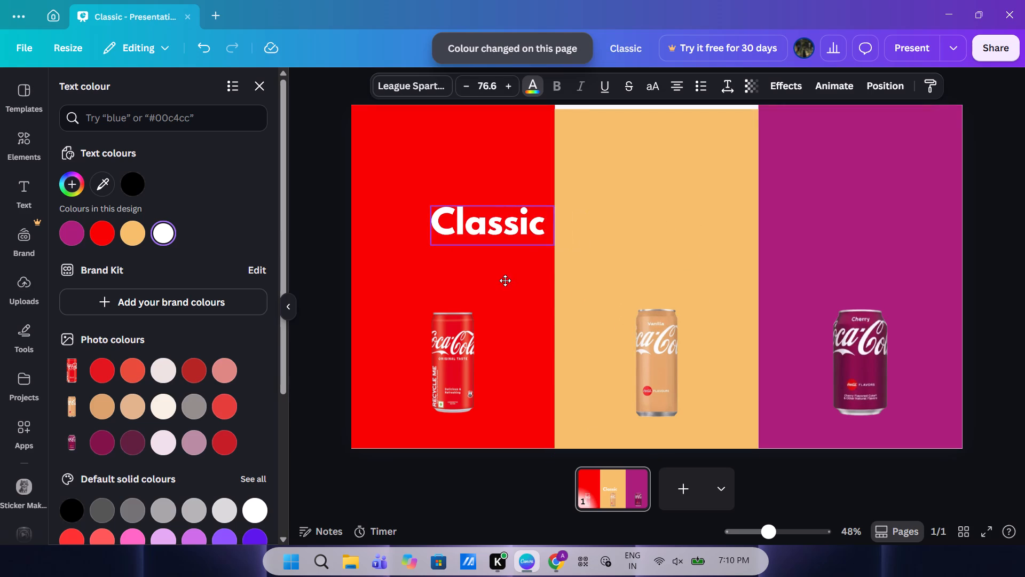
left_click_drag(505, 280, 516, 295)
Rotate "Classic" a quarter turn anticlockwise so it reads upward, and centre it above the red can.
left_click_drag(494, 292, 596, 246)
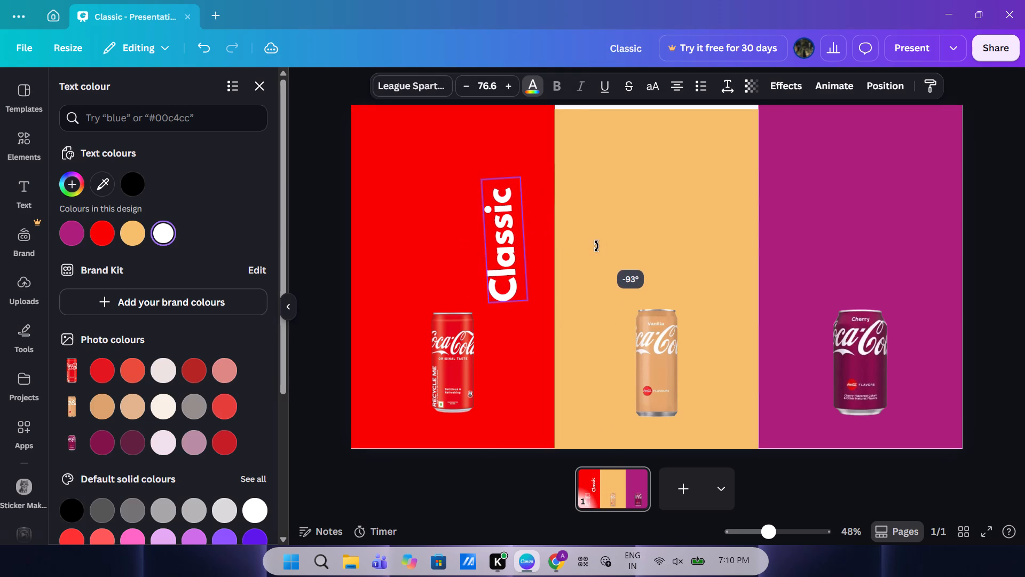
left_click_drag(596, 246, 611, 250)
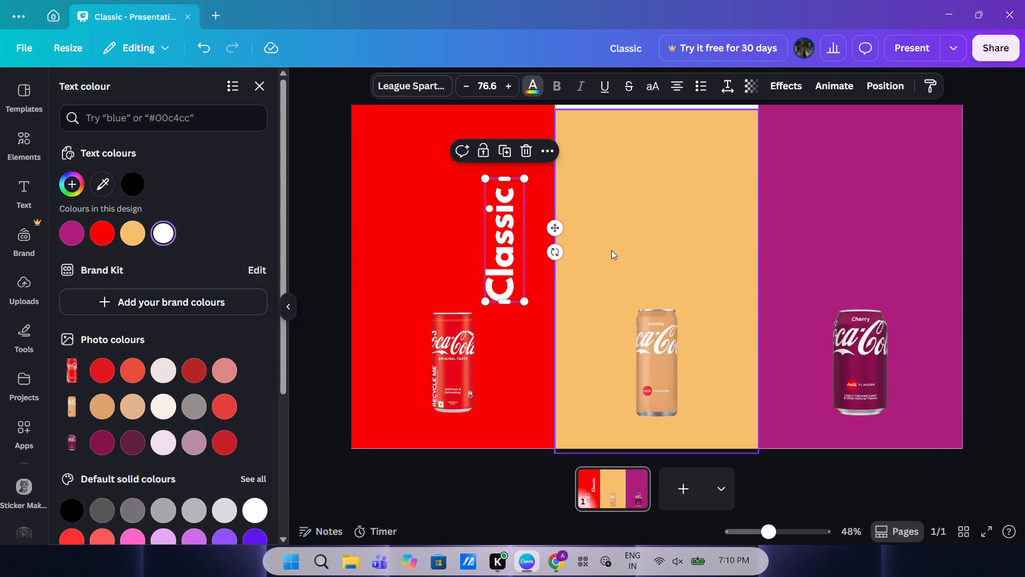
left_click_drag(555, 225, 506, 214)
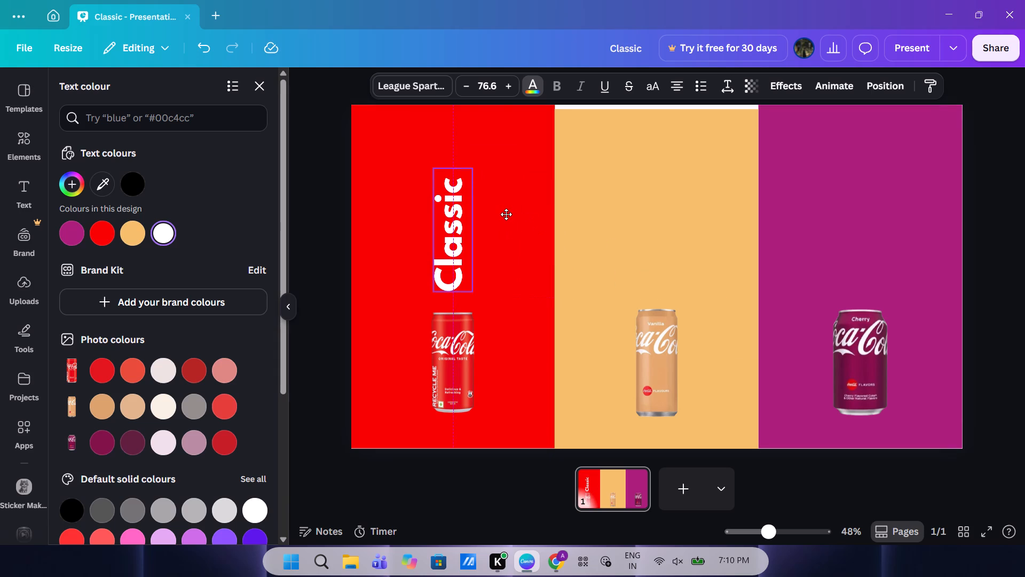
left_click_drag(506, 214, 506, 213)
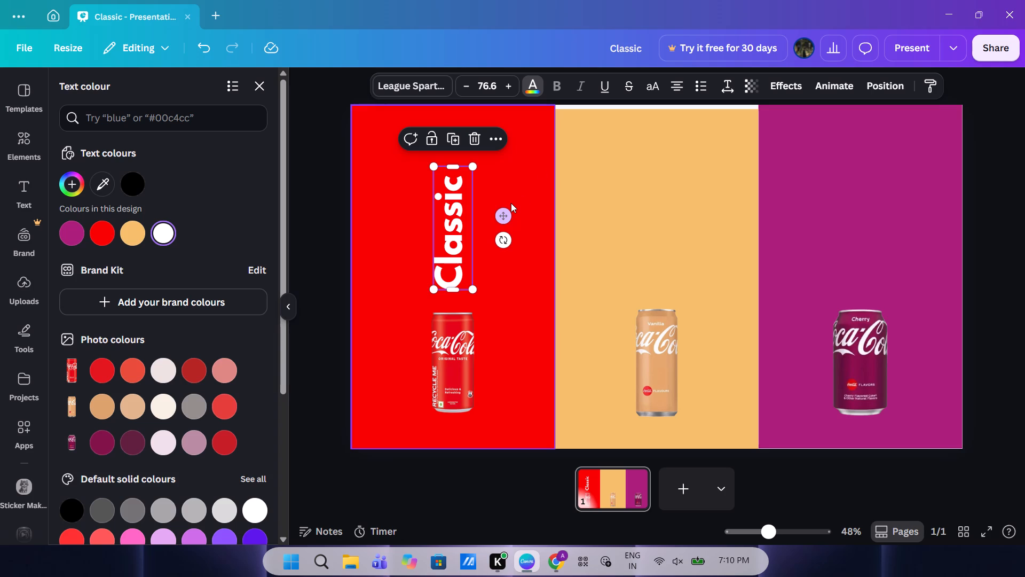
Shrink the vertical "Classic" text to a font size of about 63.2, recentre it just above the red can, and deselect it.
left_click_drag(474, 168, 470, 191)
left_click_drag(447, 223, 451, 228)
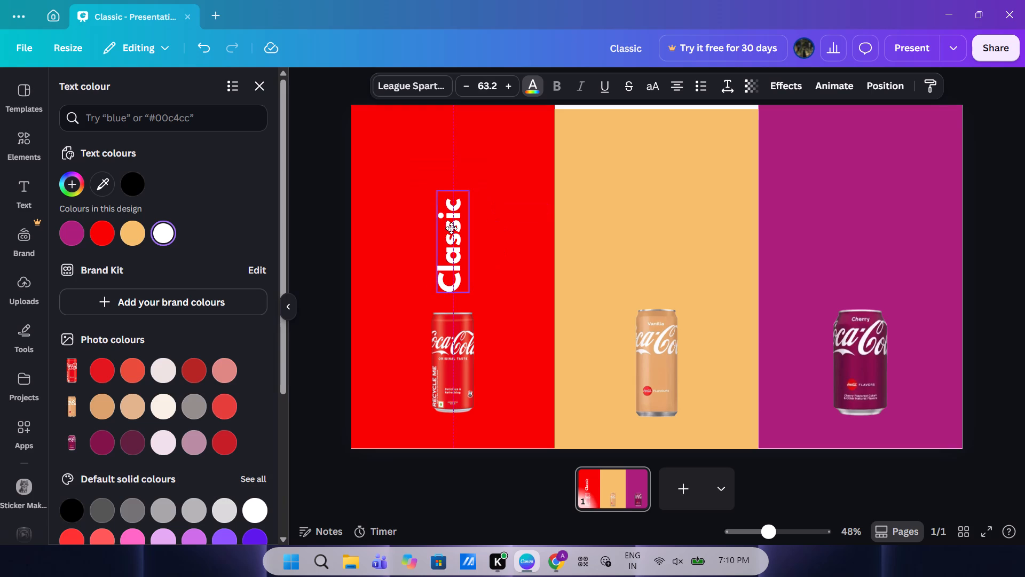
left_click_drag(451, 228, 454, 229)
left_click(408, 238)
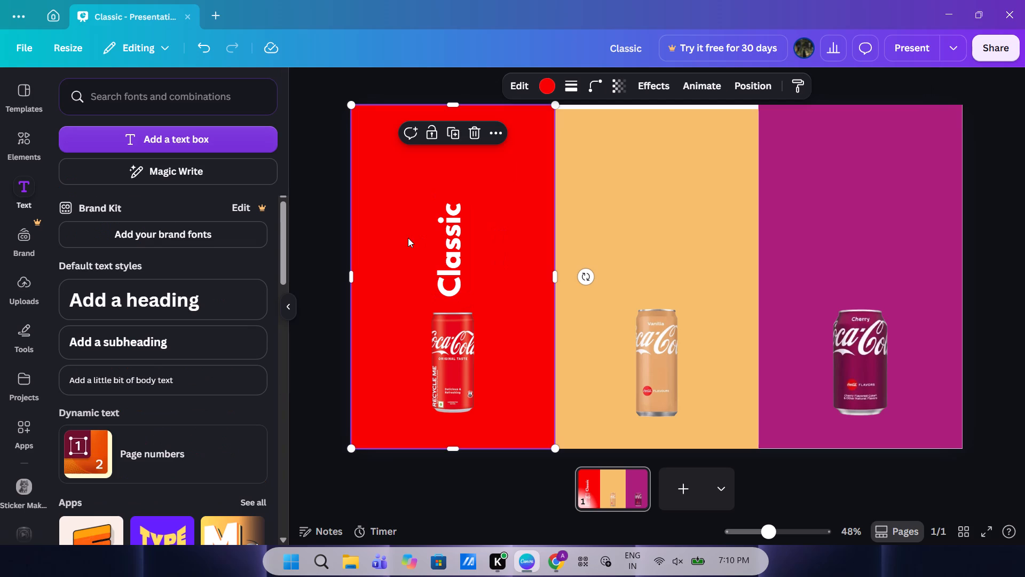
Copy the "Classic" text onto the light orange block, centred above the Vanilla can and level with the original.
left_click(444, 228)
key("ctrl+c")
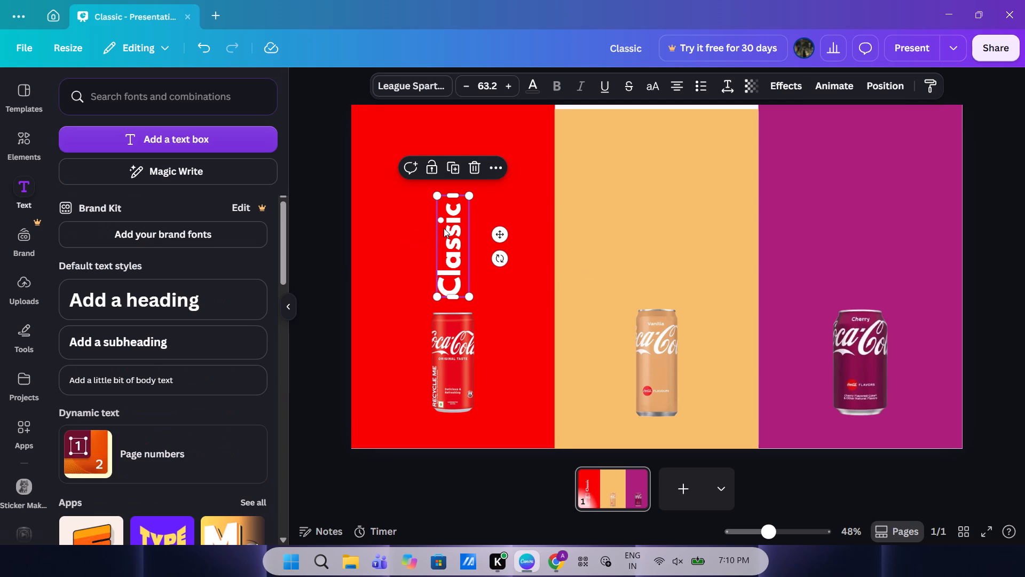
key("ctrl+v")
left_click_drag(452, 251, 672, 253)
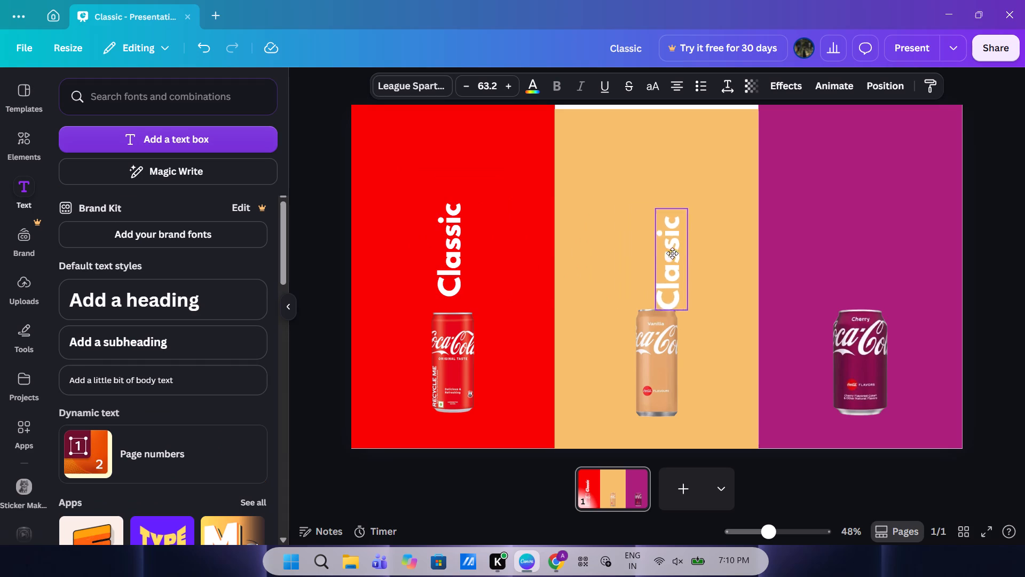
left_click_drag(672, 253, 649, 246)
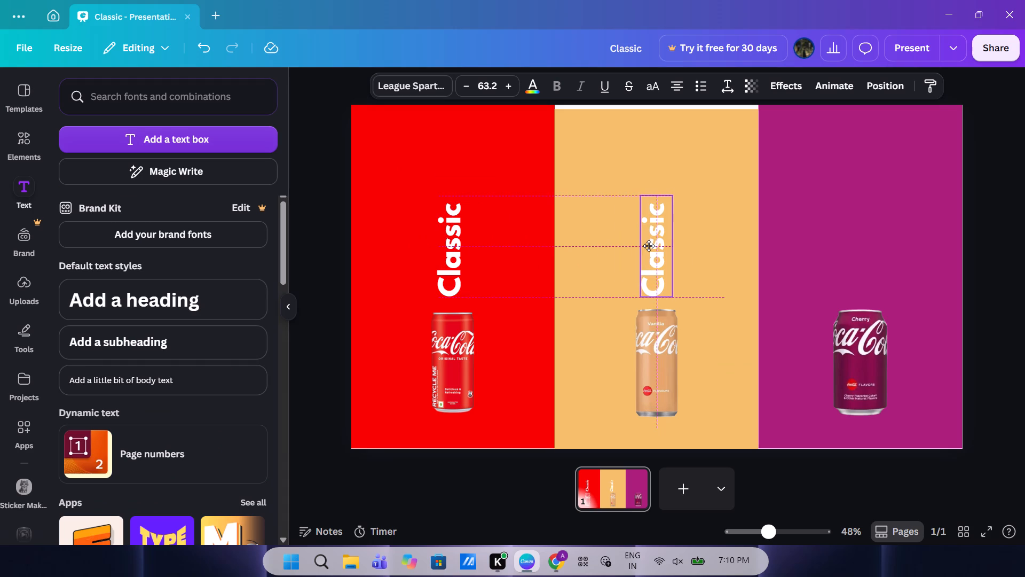
left_click_drag(649, 246, 649, 243)
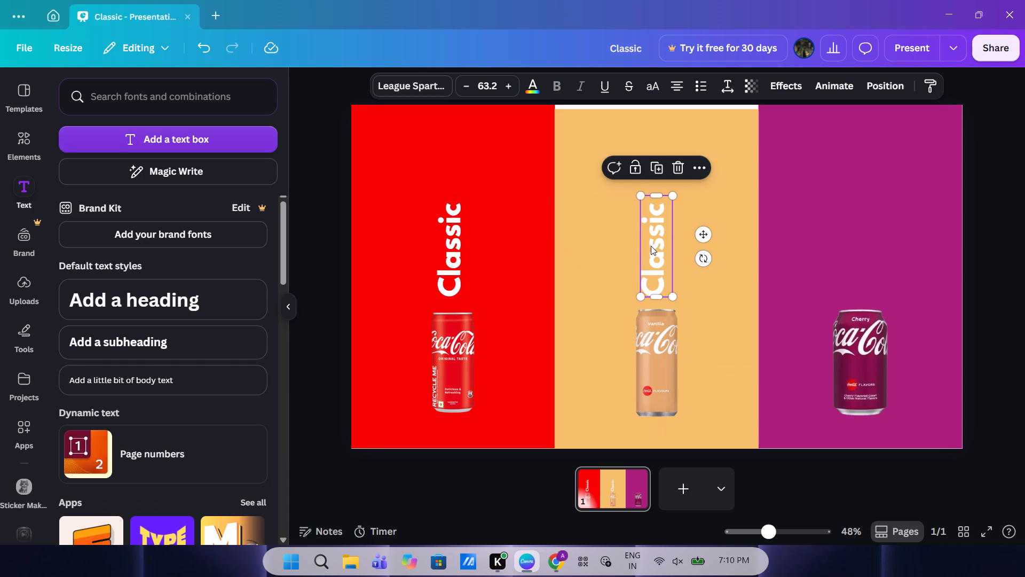
Copy the vertical "Classic" text onto the magenta block, centred above the Cherry can and level with the other two labels.
key("ctrl+c")
key("ctrl+v")
left_click_drag(664, 251, 825, 254, "ctrl")
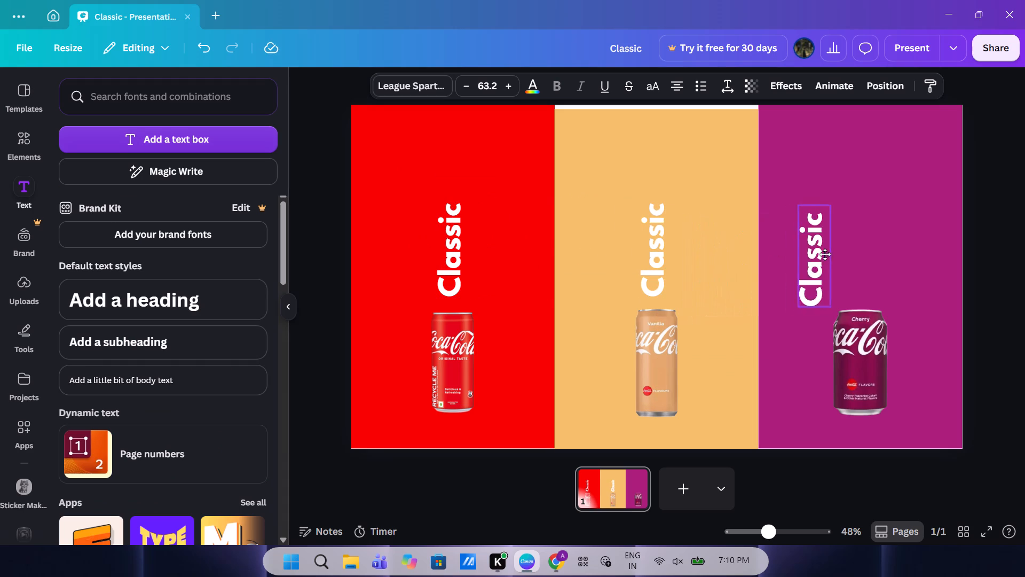
left_click_drag(825, 254, 863, 240, "ctrl")
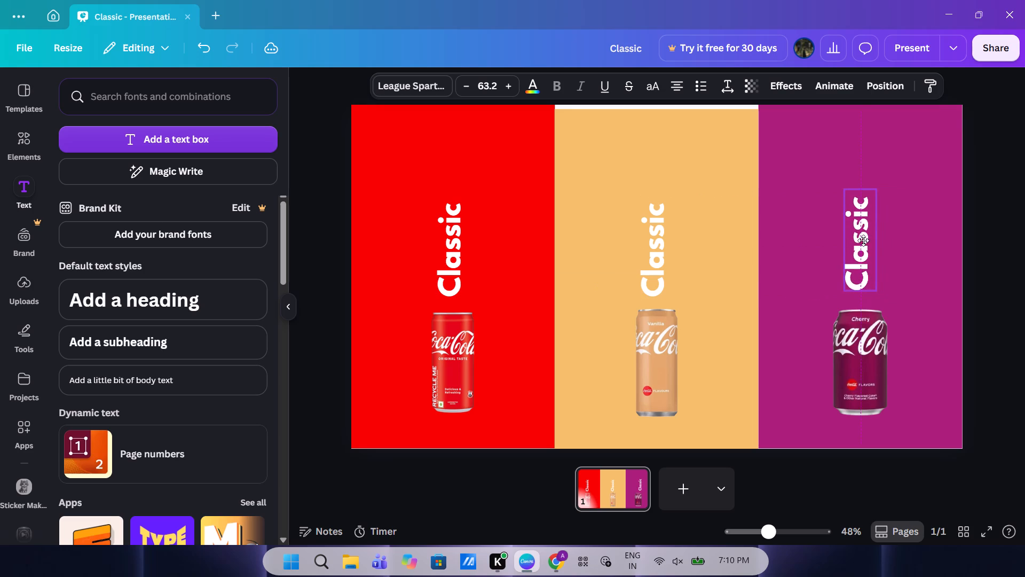
left_click_drag(863, 240, 860, 243, "ctrl")
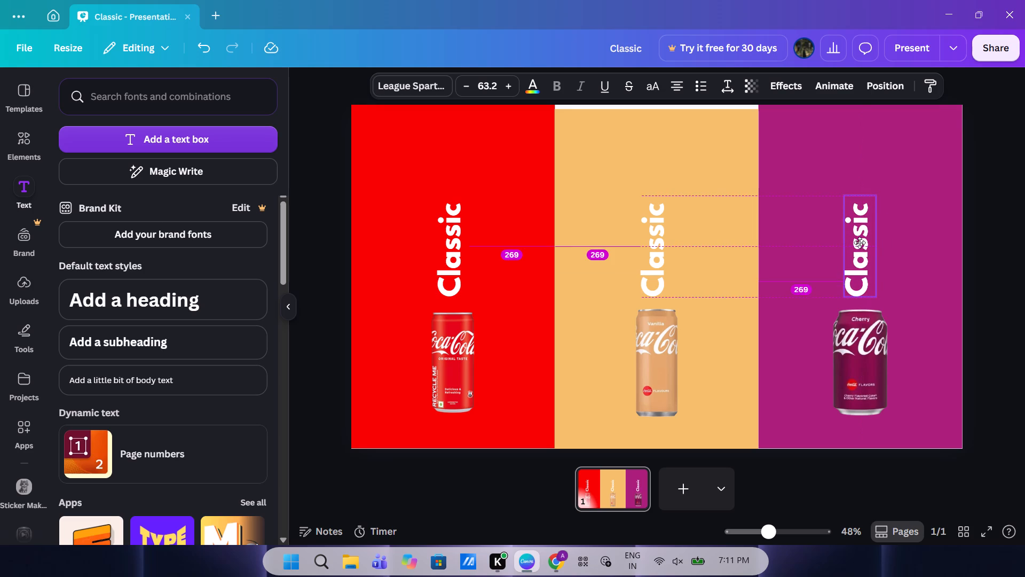
left_click_drag(860, 243, 868, 245, "ctrl")
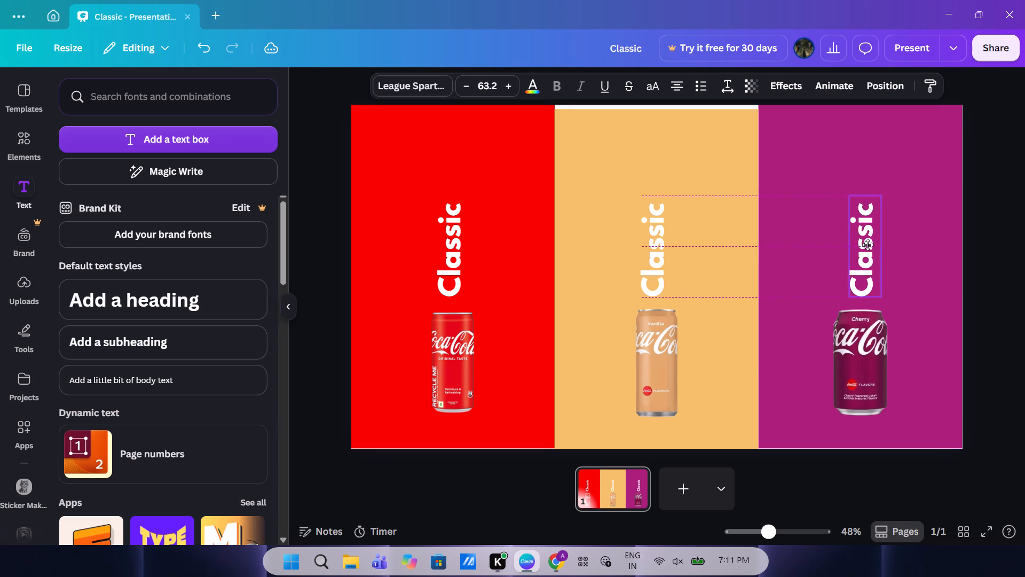
left_click_drag(868, 245, 868, 245, "ctrl")
left_click_drag(868, 245, 865, 246, "ctrl")
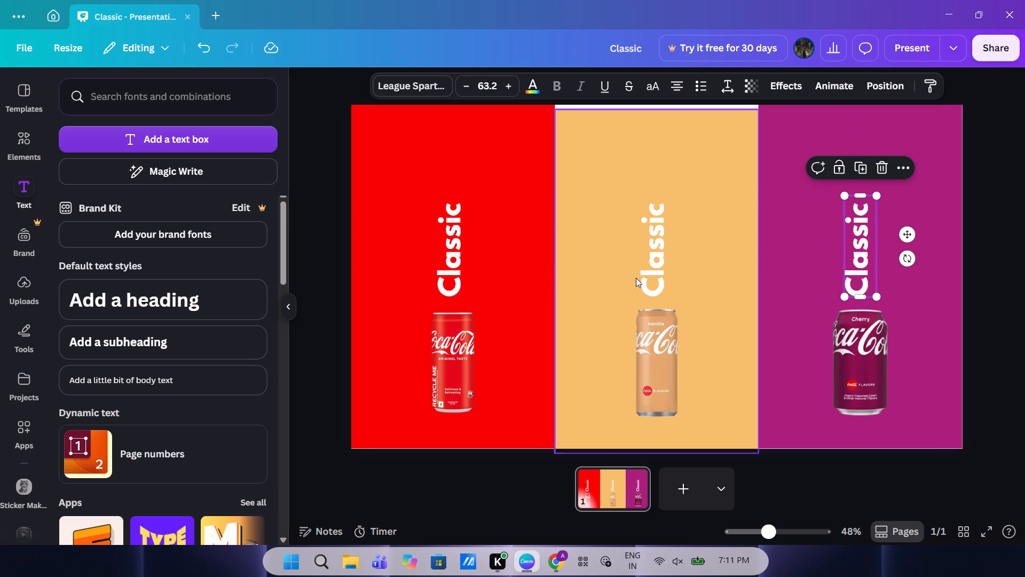
Replace the label text above the Vanilla can on the light orange block with "Vanilla".
double_click(641, 272)
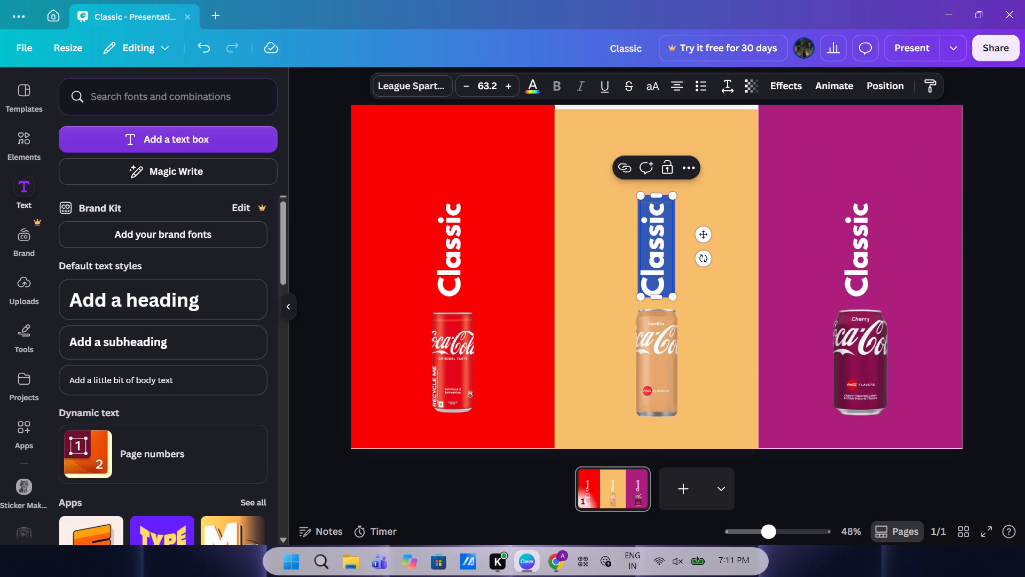
key("BackSpace")
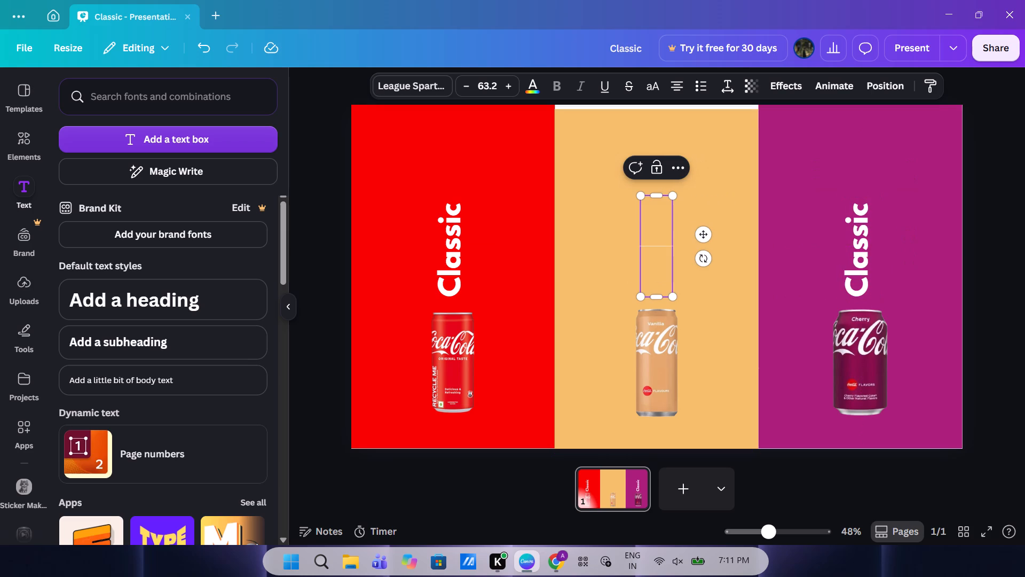
type("va")
key("BackSpace")
key("BackSpace")
type("VA")
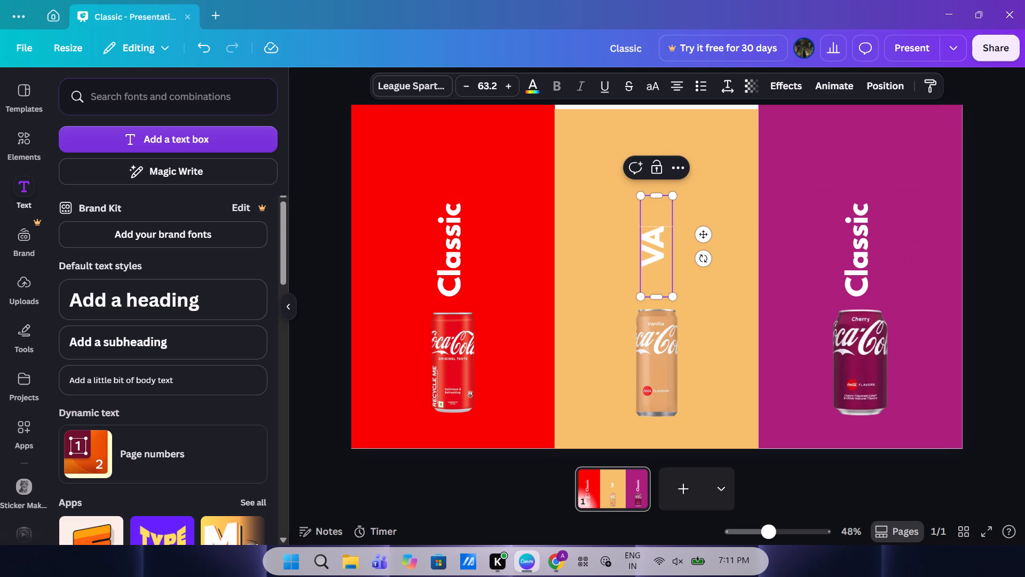
key("BackSpace")
type("an")
type("illa")
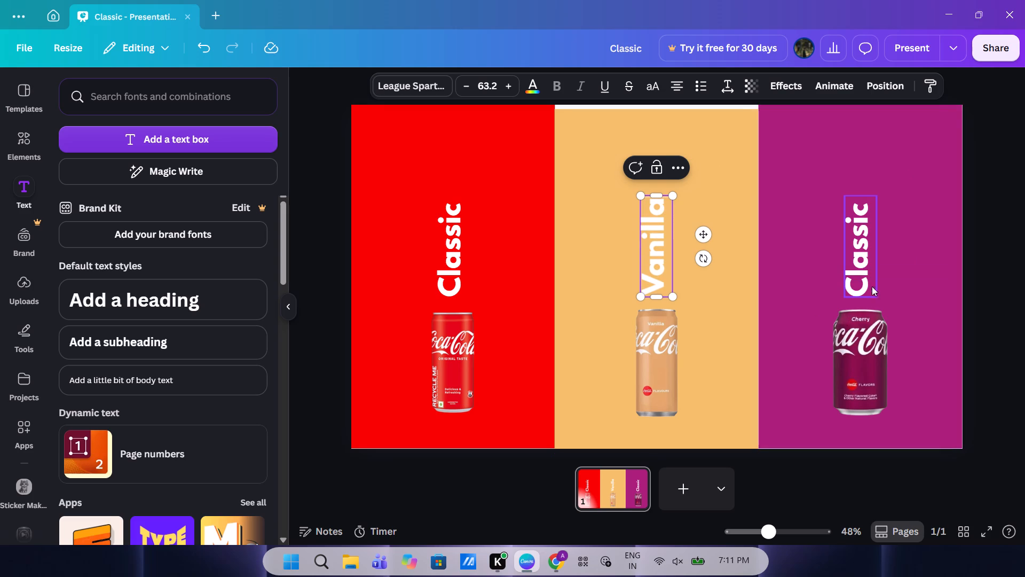
Replace the label text above the Cherry can on the magenta block with "Cherry".
left_click(860, 271)
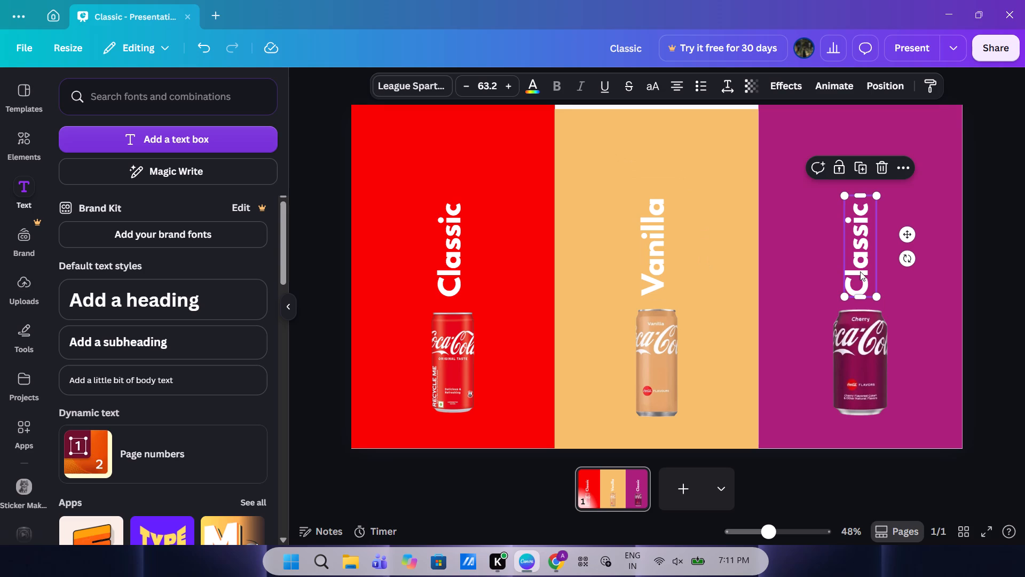
double_click(860, 271)
key("BackSpace")
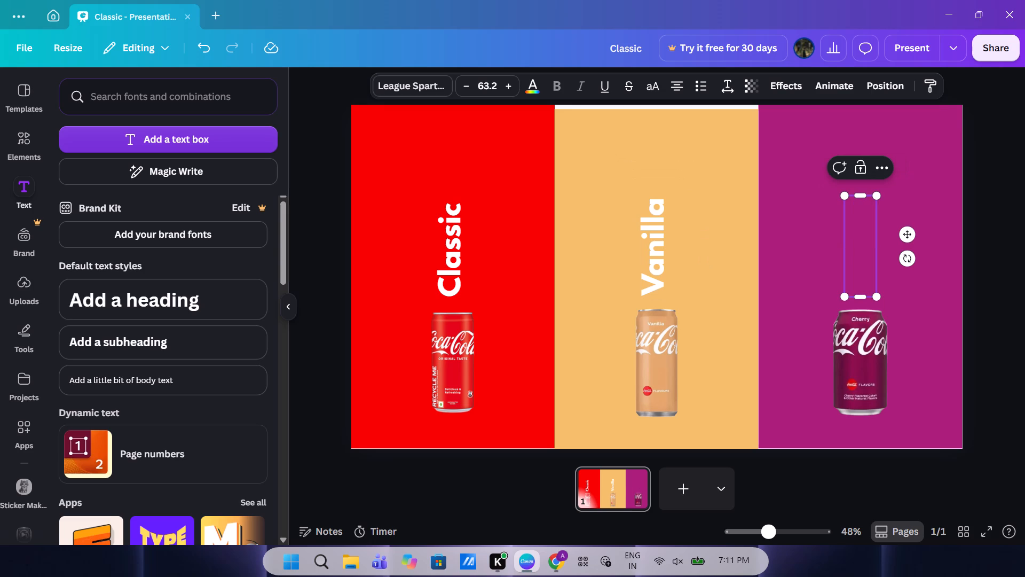
type("Cherry")
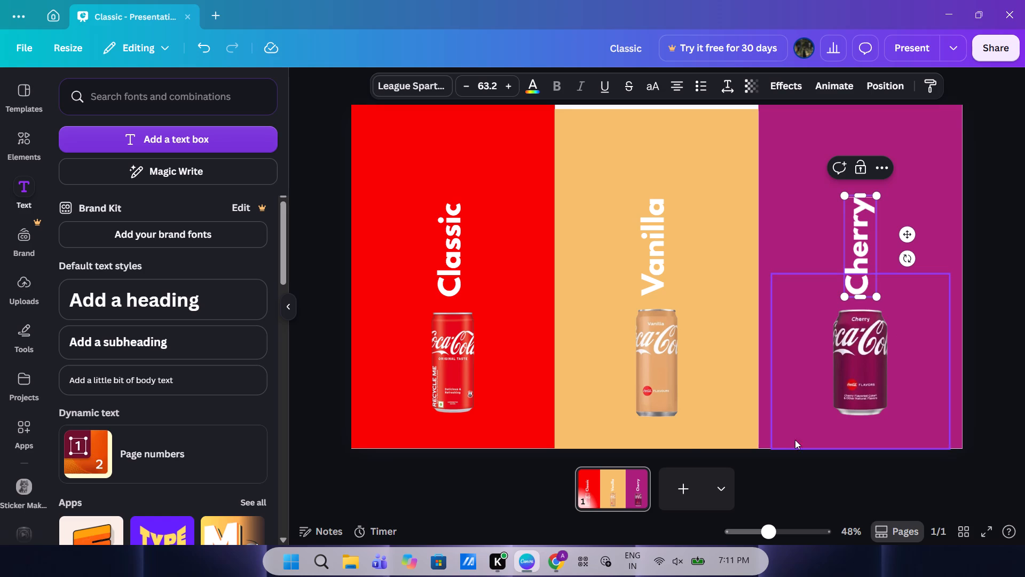
Duplicate the finished three-flavour page as page 2.
left_click(617, 483)
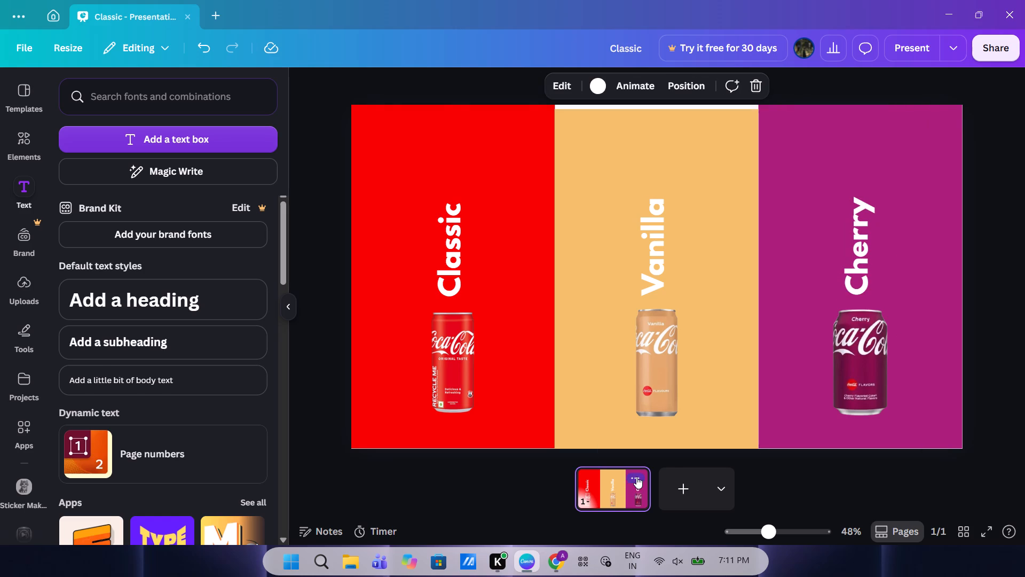
left_click(636, 477)
left_click(678, 198)
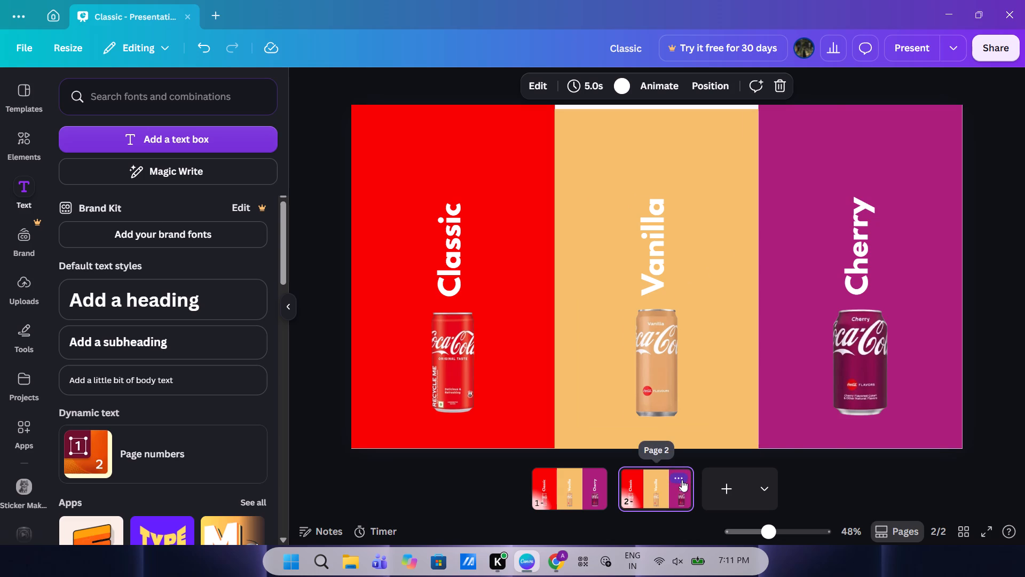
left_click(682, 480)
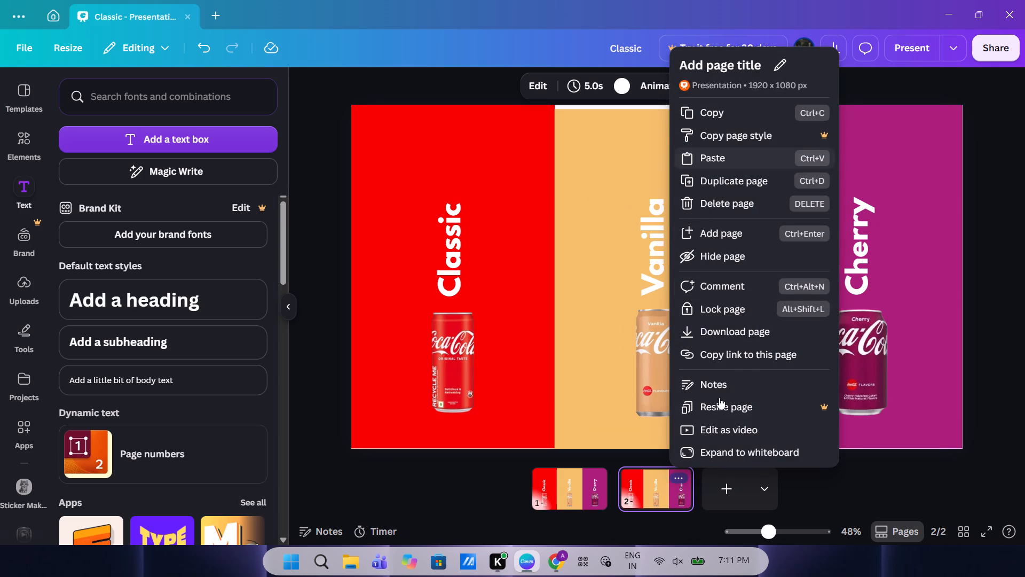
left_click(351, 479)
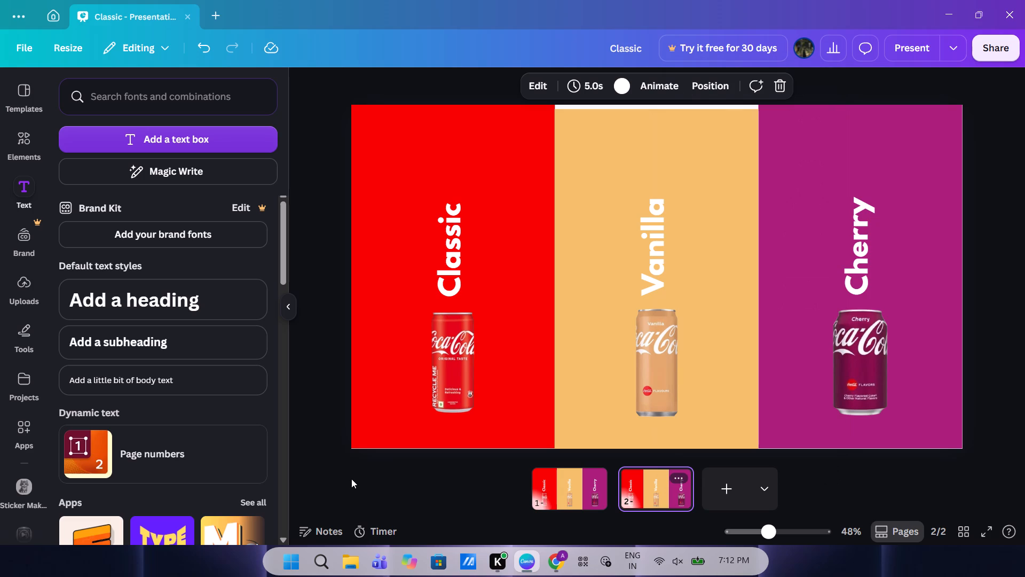
Select the magenta block on page 2 and look through the actions available for it.
left_click(835, 157)
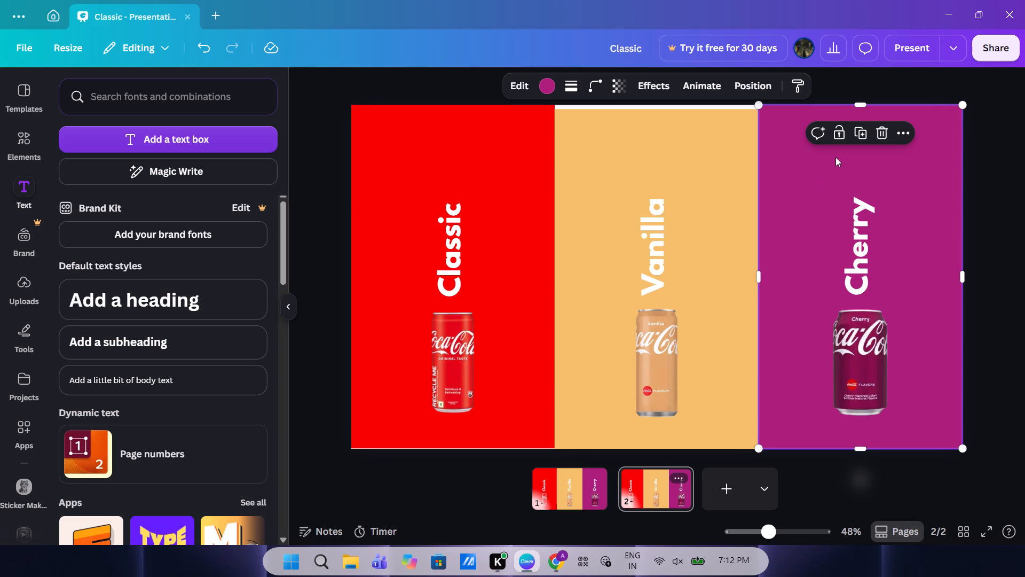
right_click(835, 157)
scroll(861, 338, "down", 1)
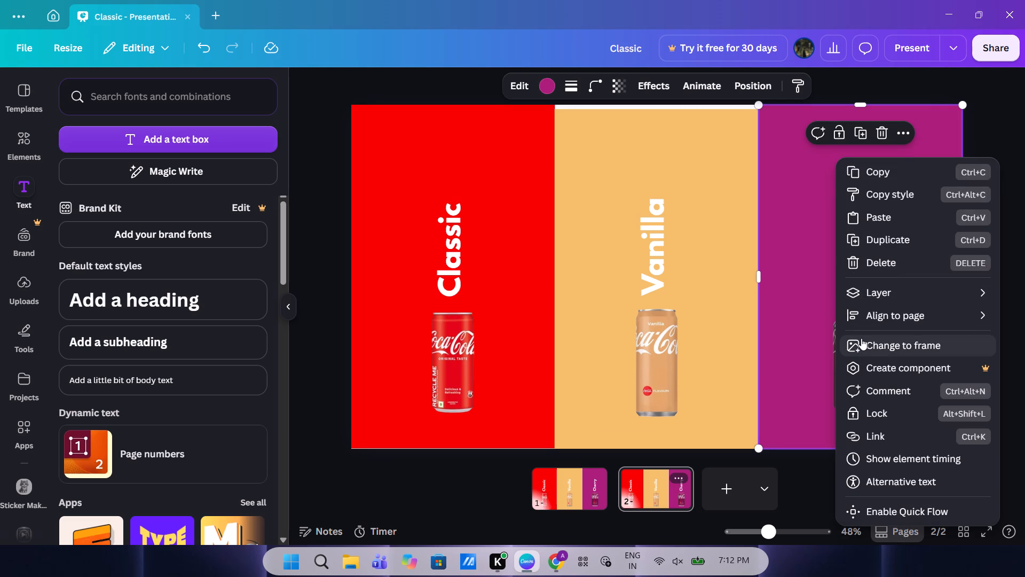
scroll(861, 338, "down", 1)
scroll(854, 286, "down", 2)
scroll(874, 462, "down", 1)
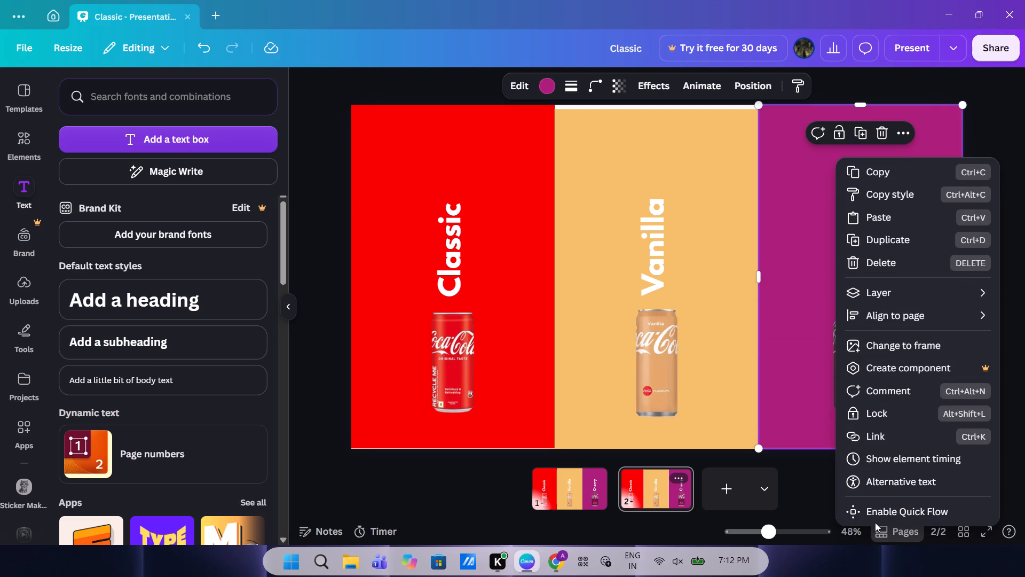
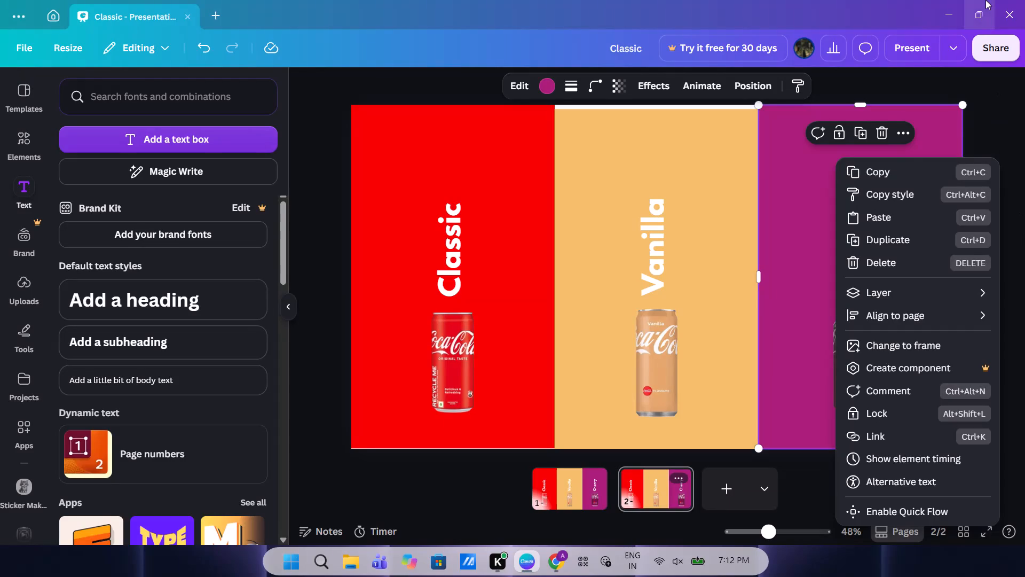
Close the Canva presentation window and the browser window showing the Coca-Cola colour palette page.
left_click(1007, 0)
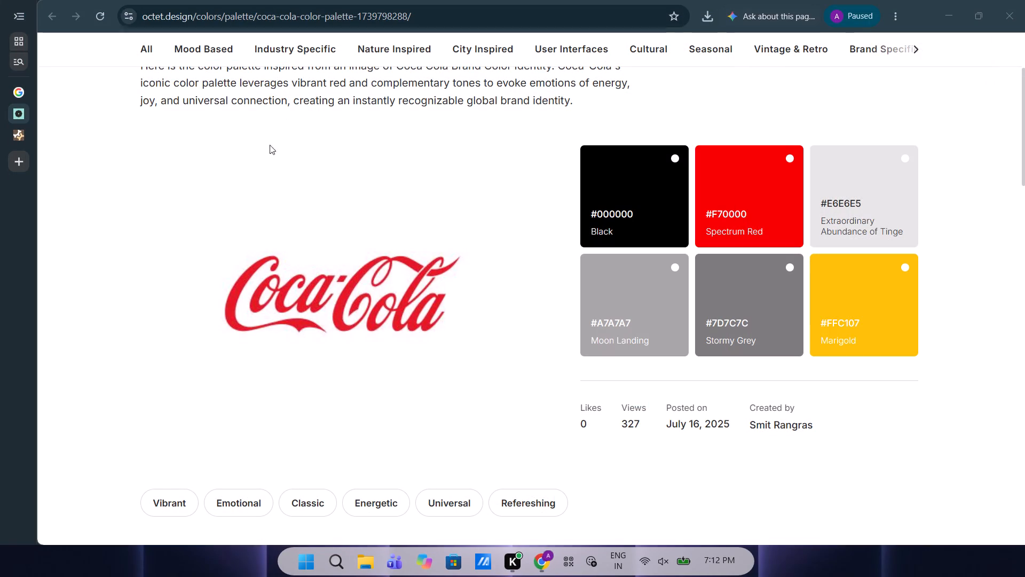
left_click(1002, 7)
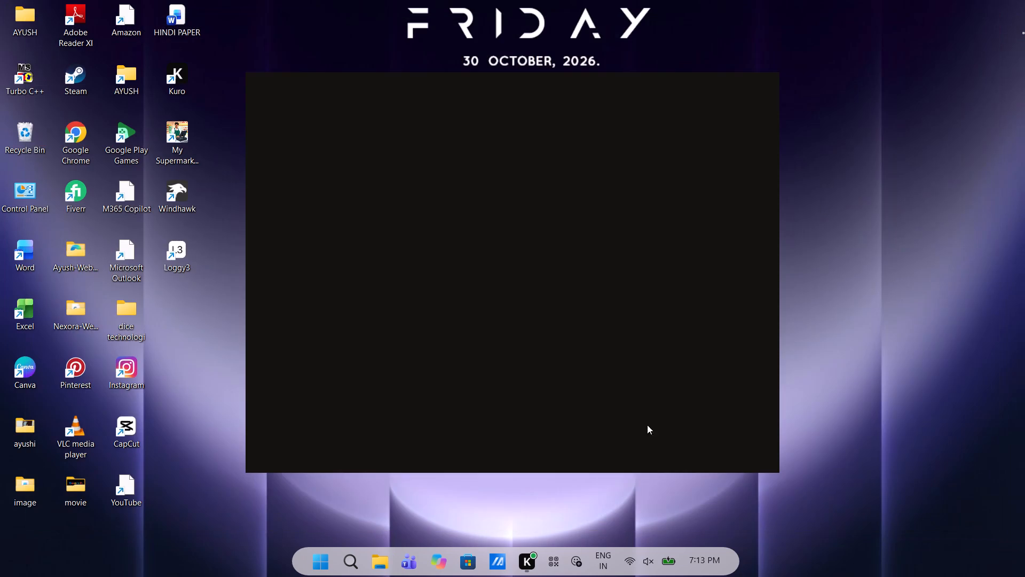